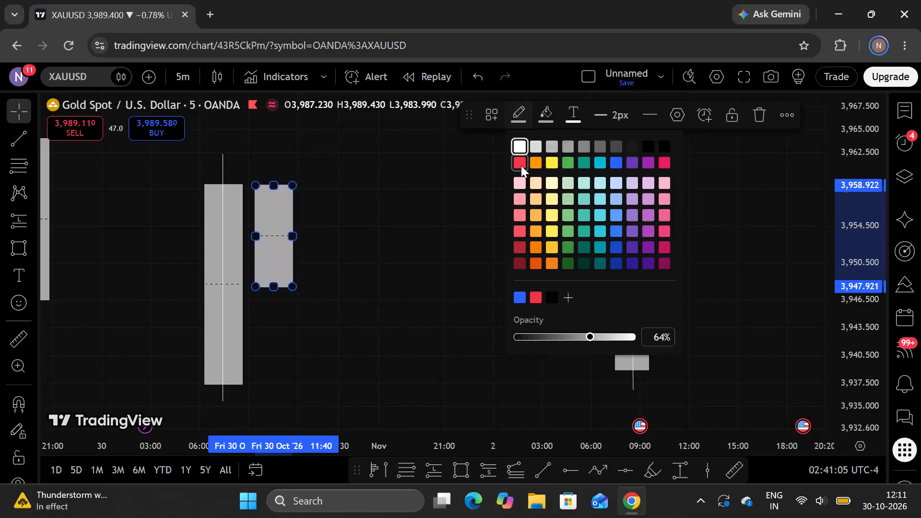
Set the fill of the selected rectangle beside the tall grey candle to red.
click(550, 123)
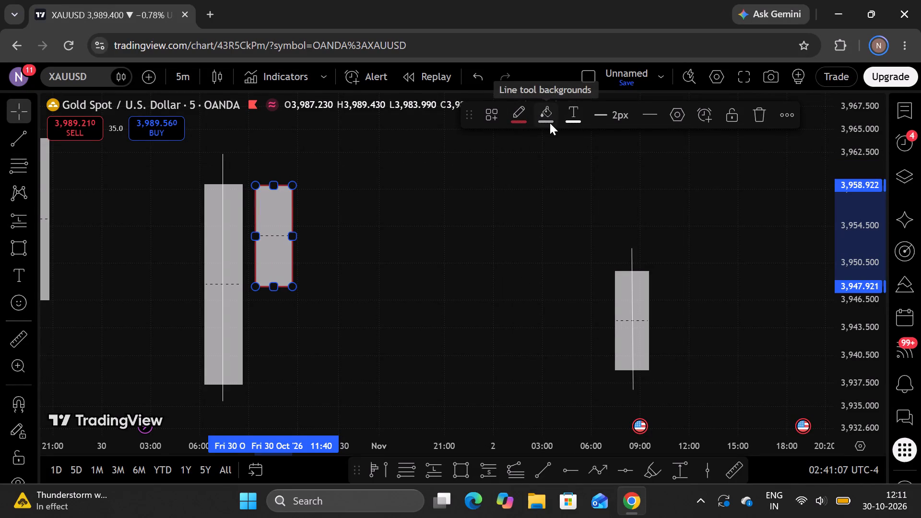
click(541, 160)
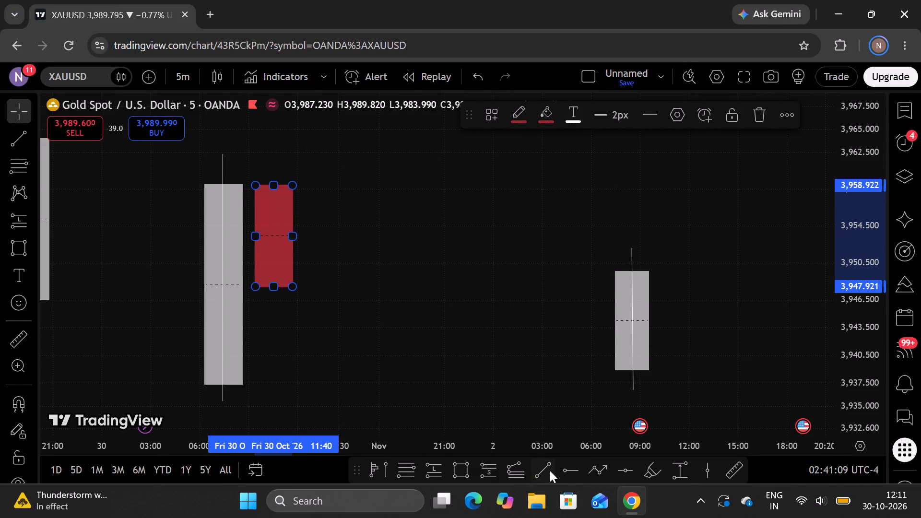
Draw a vertical trend line wick through the red candle body from about 3,962.4 to 3,944.9 and colour it red.
click(551, 470)
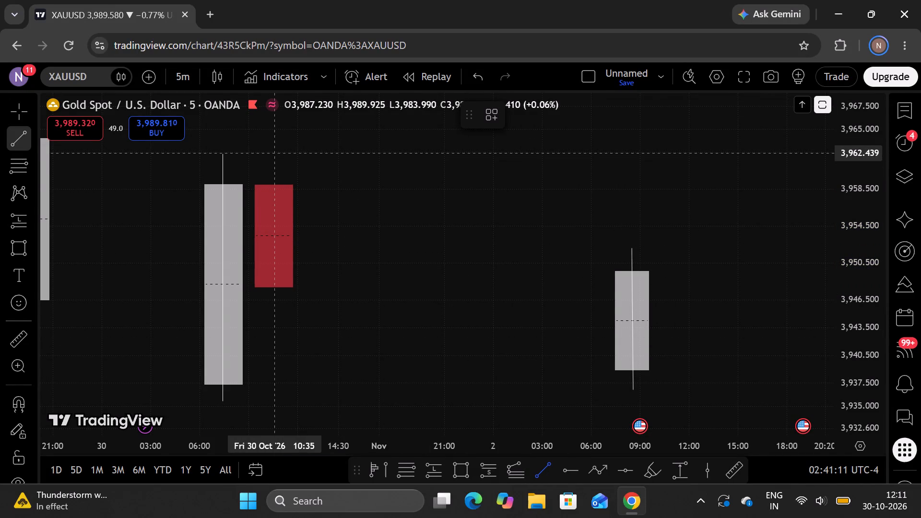
click(274, 153)
click(273, 315)
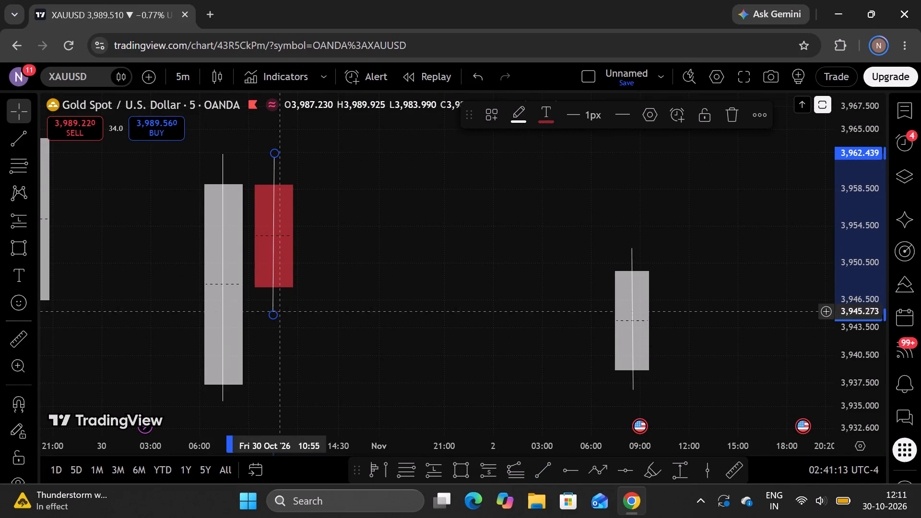
click(525, 116)
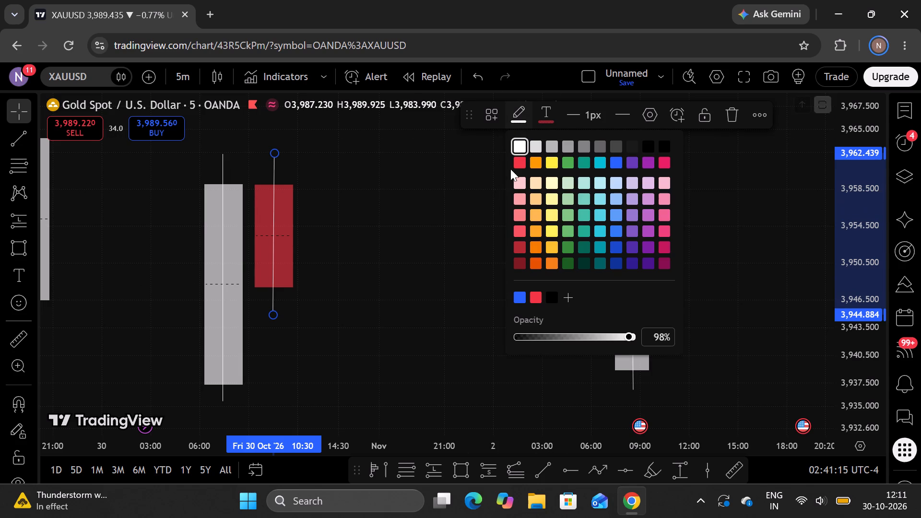
click(515, 163)
Draw a red rectangle candle body from about 3,939.0 to 3,959.5 just before the 2 Nov grey candle.
drag(493, 238, 364, 222)
click(460, 468)
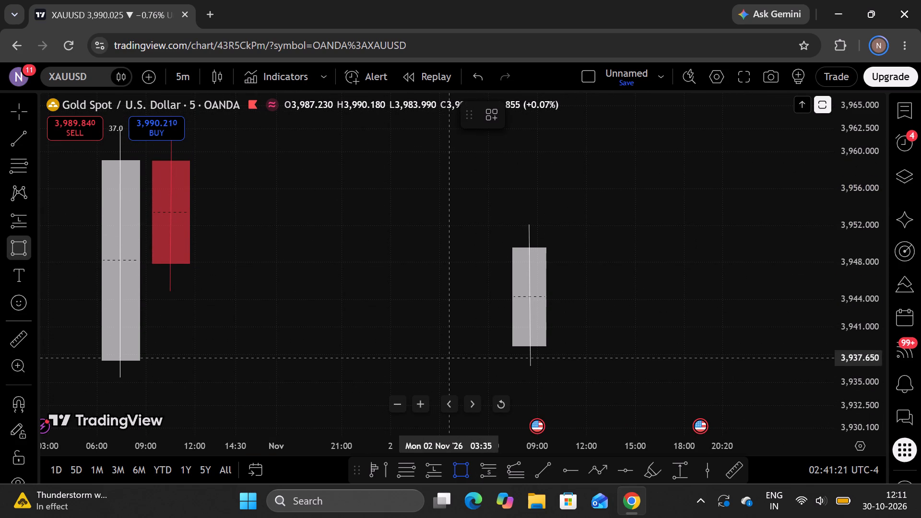
click(461, 346)
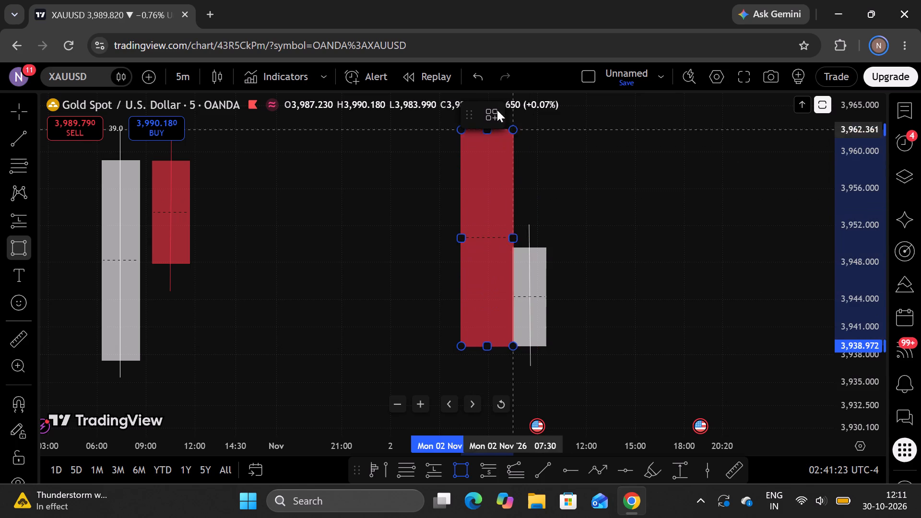
click(498, 156)
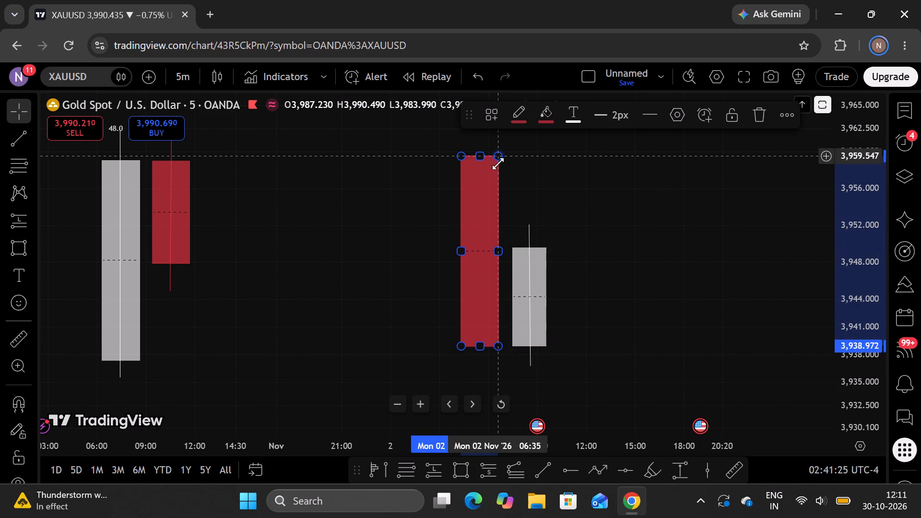
Draw a vertical red wick through the new 2 Nov red candle body, starting at about 3,960.7 and ending just below the body.
click(538, 471)
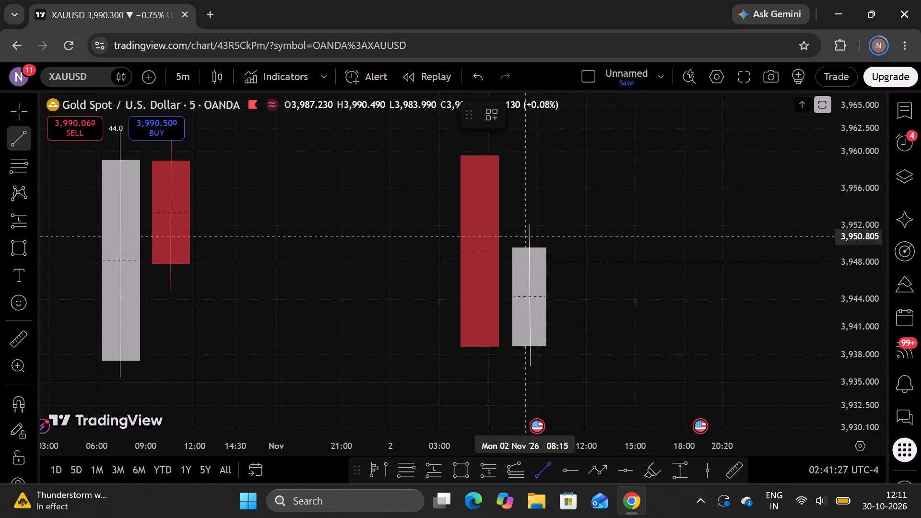
click(479, 145)
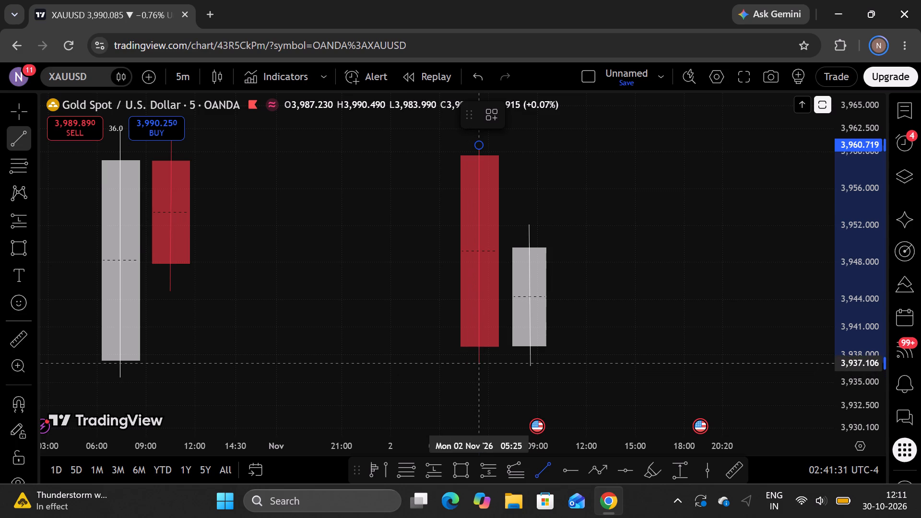
click(479, 360)
click(675, 323)
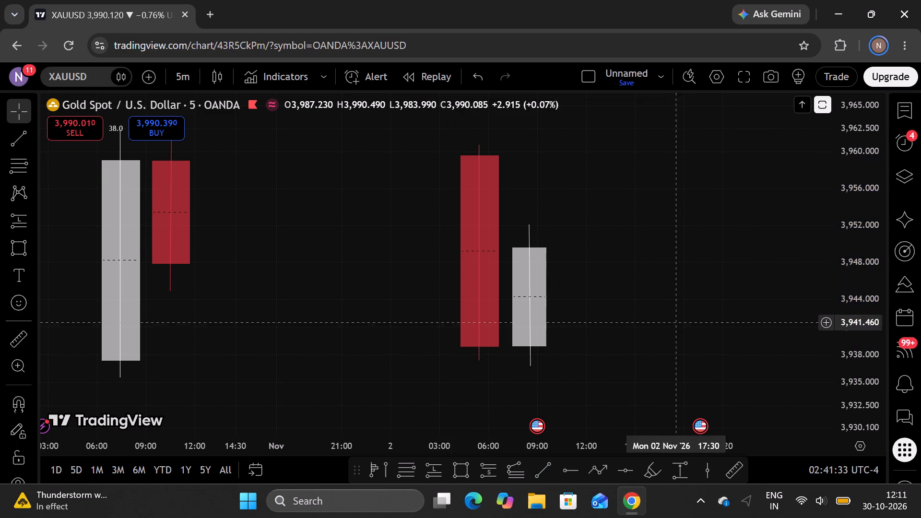
Review all the hand-drawn candle pairs between 29 Oct and 2 Nov together.
drag(690, 312, 631, 328)
drag(711, 306, 685, 312)
scroll(699, 306, down, 10)
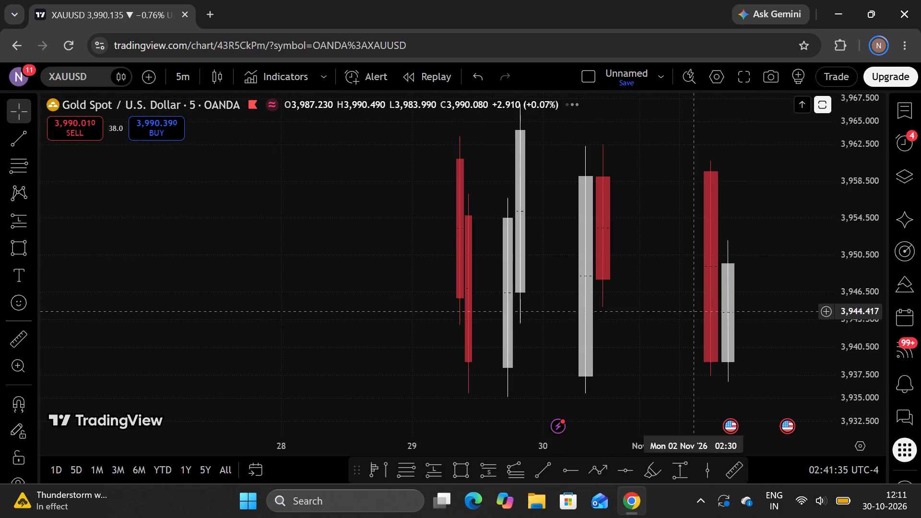
drag(672, 321, 464, 344)
drag(861, 156, 826, 345)
drag(677, 267, 755, 272)
drag(848, 169, 843, 249)
drag(778, 257, 666, 292)
scroll(661, 294, up, 3)
drag(526, 277, 732, 278)
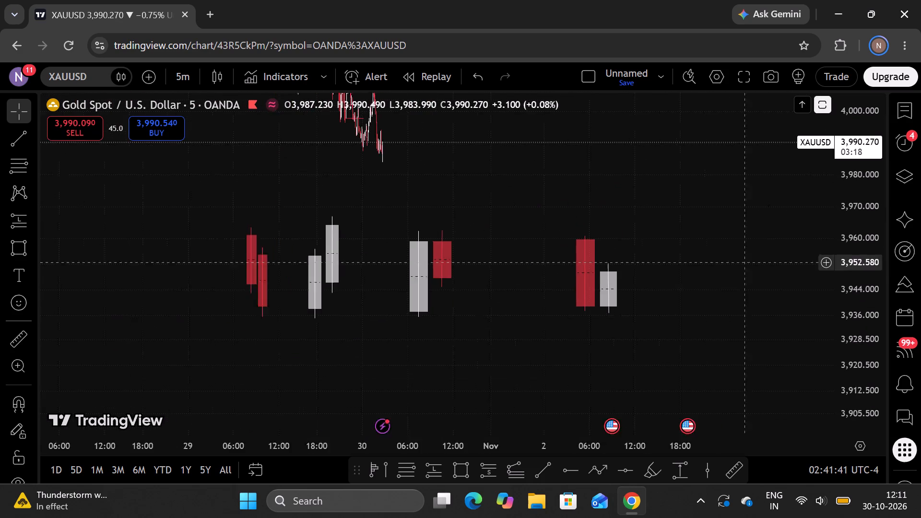
drag(732, 278, 720, 291)
drag(855, 344, 841, 267)
drag(748, 360, 759, 264)
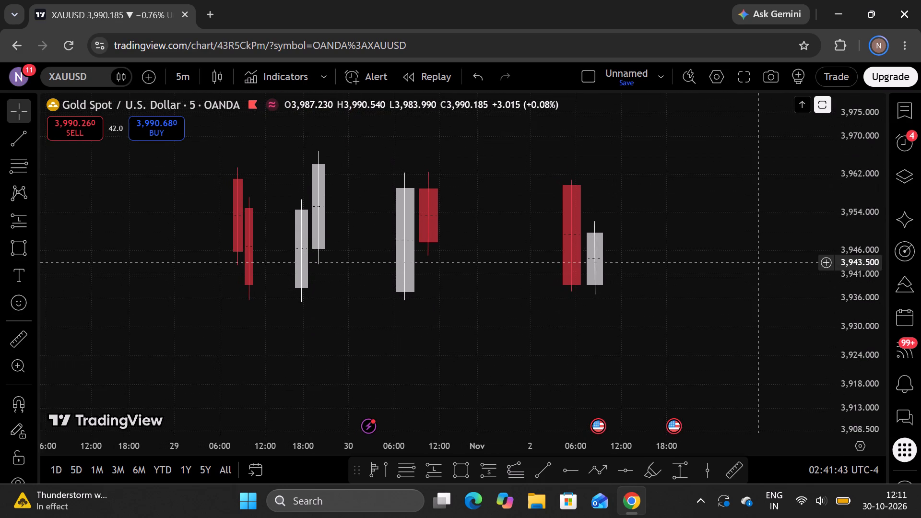
drag(759, 264, 758, 266)
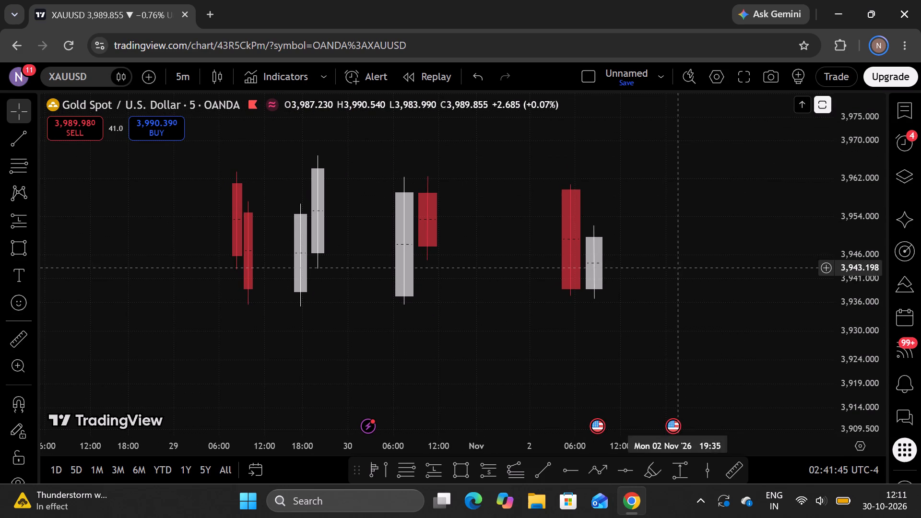
drag(369, 378, 394, 386)
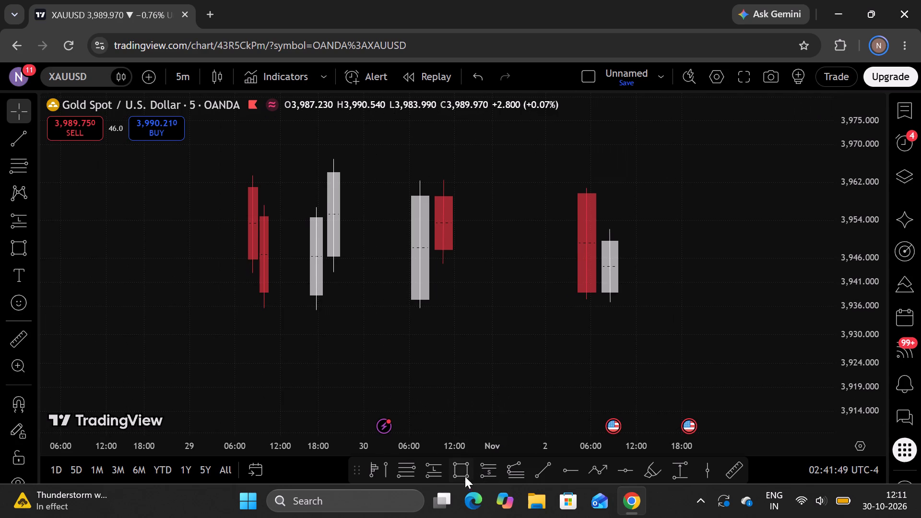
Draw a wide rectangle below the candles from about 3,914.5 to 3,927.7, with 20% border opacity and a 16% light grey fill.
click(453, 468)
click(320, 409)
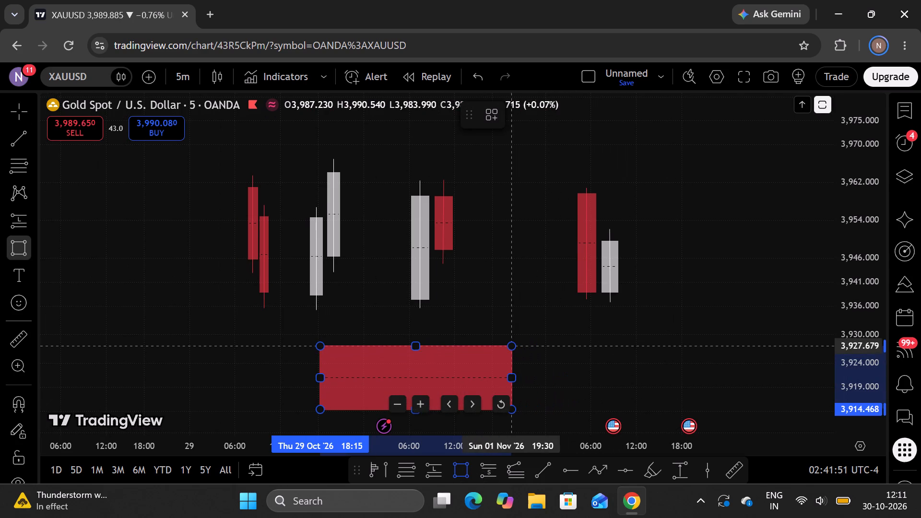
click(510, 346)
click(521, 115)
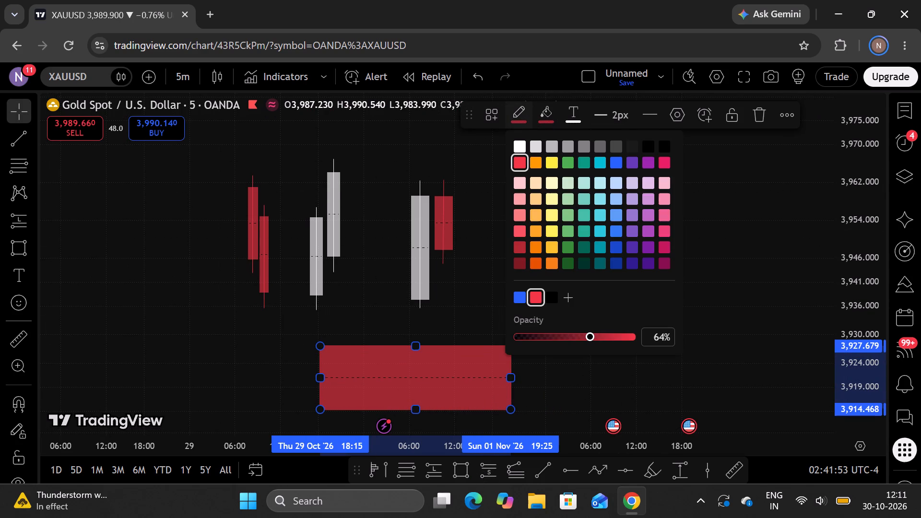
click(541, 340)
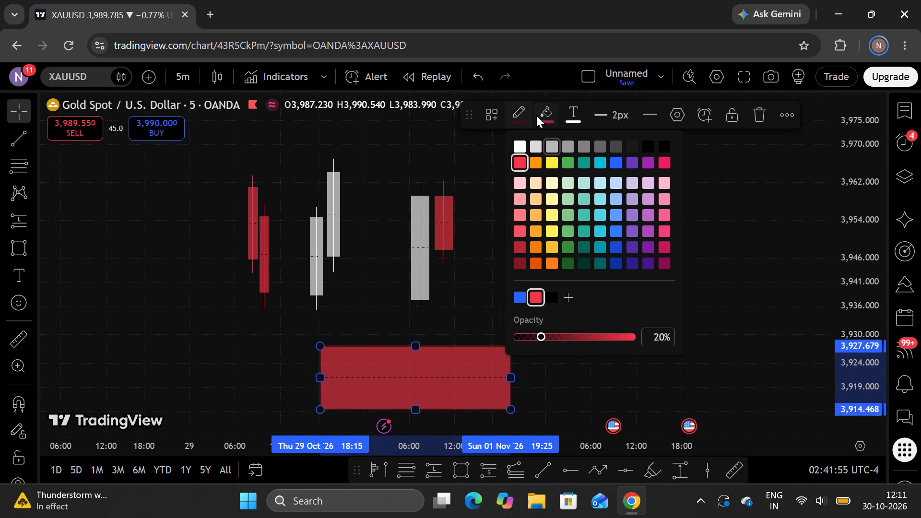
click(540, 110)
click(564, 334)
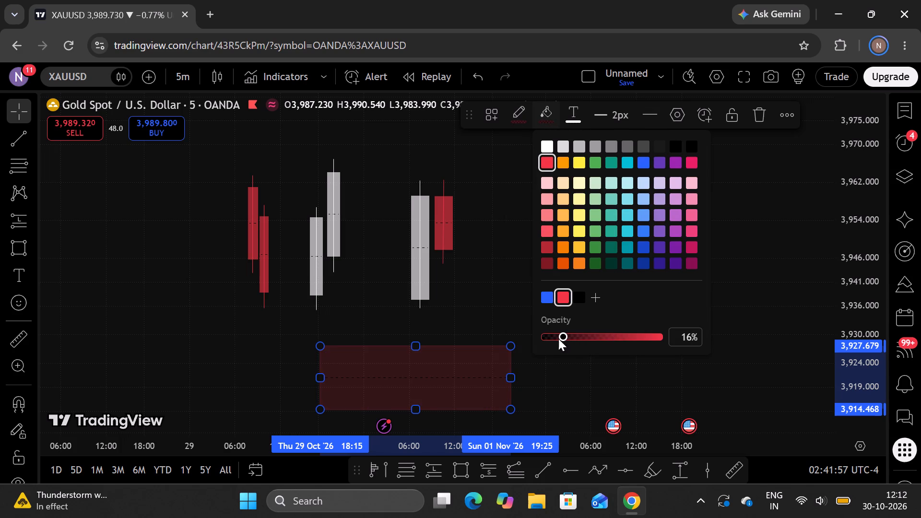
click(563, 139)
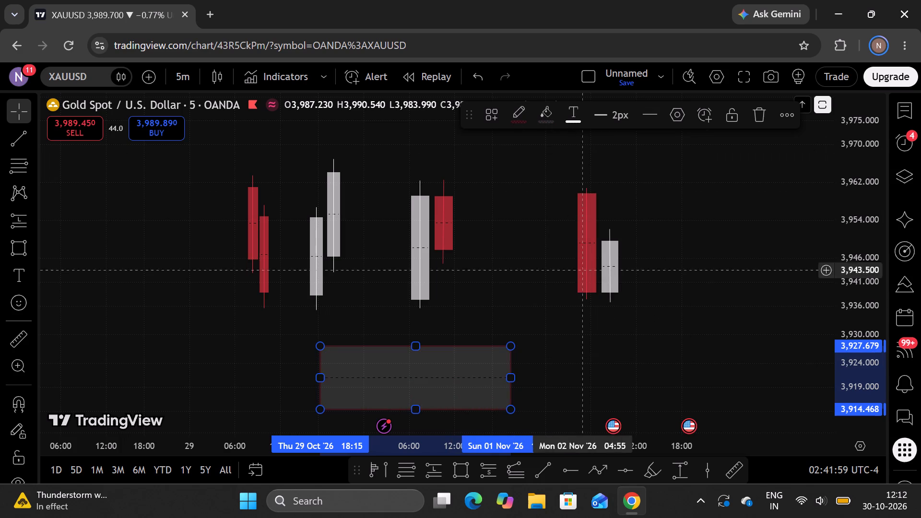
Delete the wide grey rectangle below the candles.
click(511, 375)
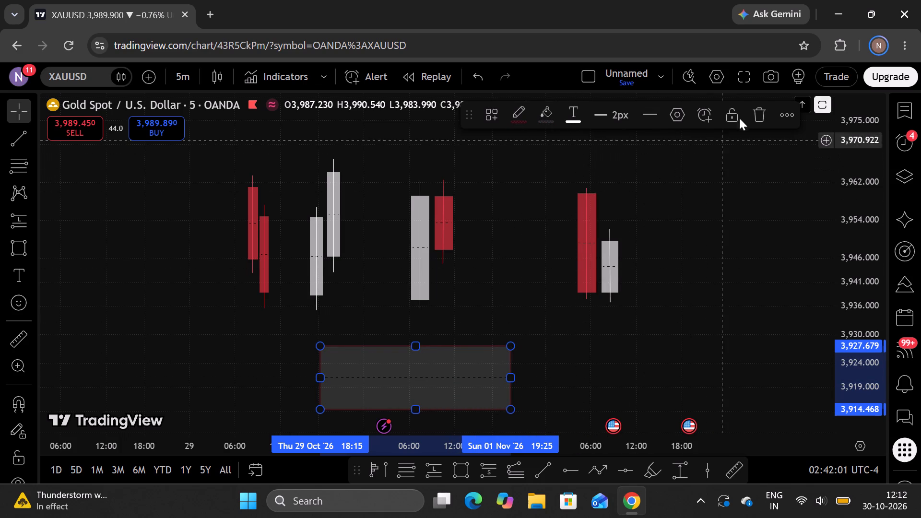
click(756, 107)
Draw a short horizontal trend line from the second red candle's lower wick tip at about 3,935.5, extending to about 13:10 on 29 Oct.
drag(477, 325, 638, 318)
scroll(632, 321, up, 4)
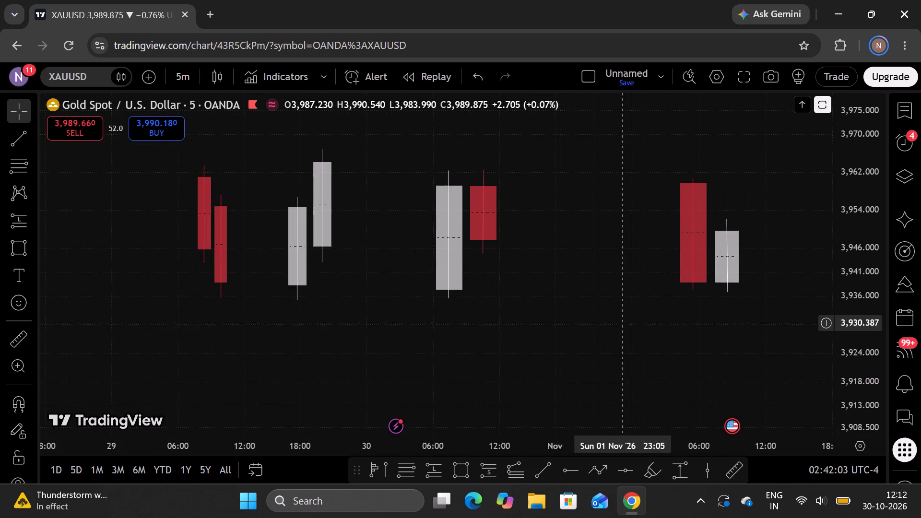
drag(398, 362, 618, 365)
scroll(606, 365, up, 3)
drag(437, 343, 522, 398)
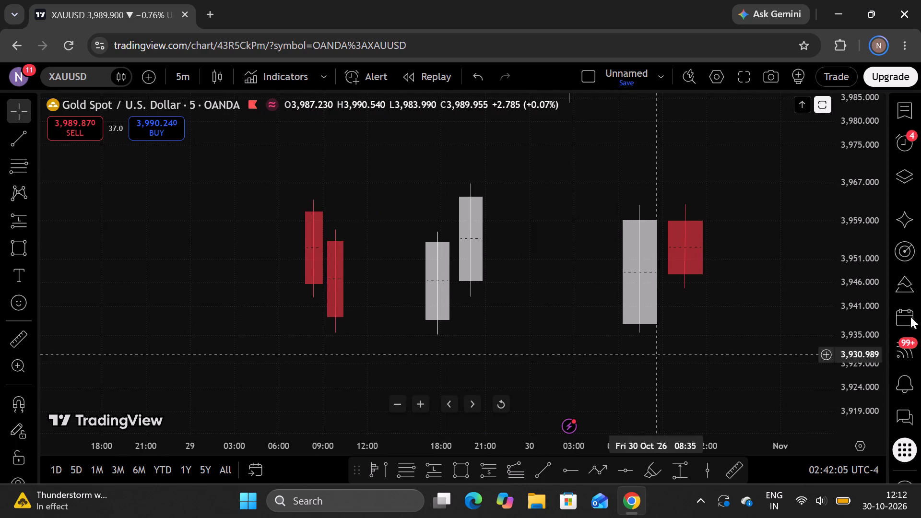
drag(853, 345, 843, 246)
drag(773, 325, 747, 330)
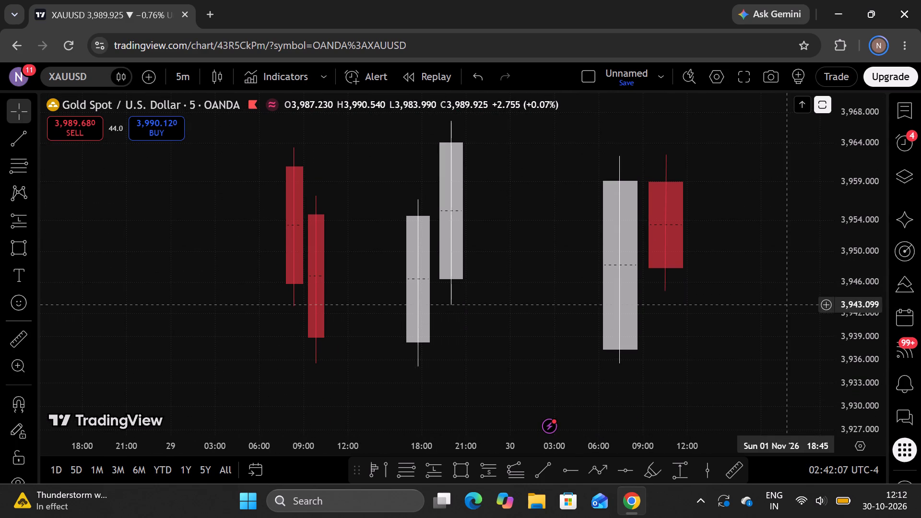
drag(537, 468, 531, 467)
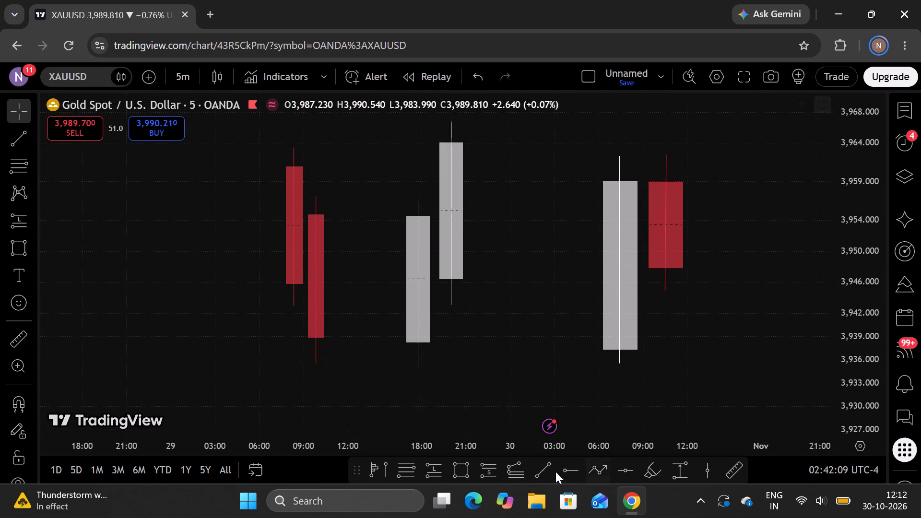
drag(541, 471, 545, 469)
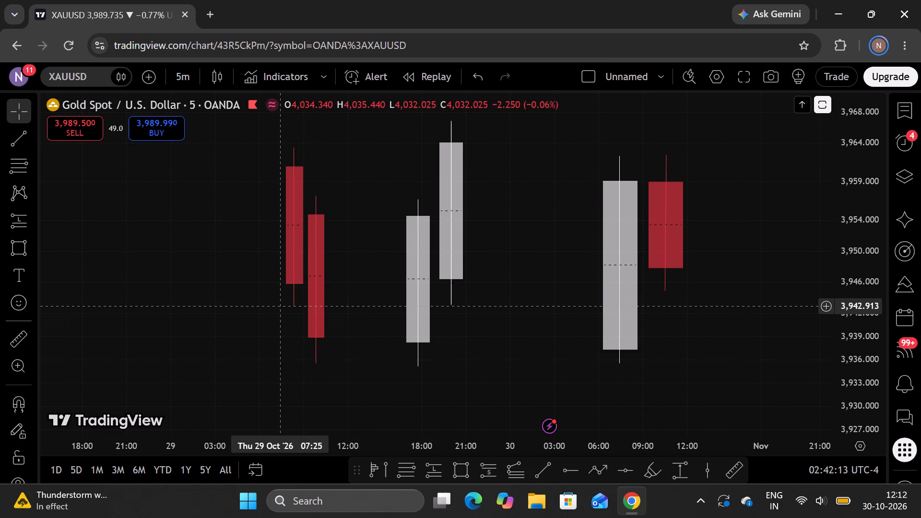
drag(355, 407, 349, 350)
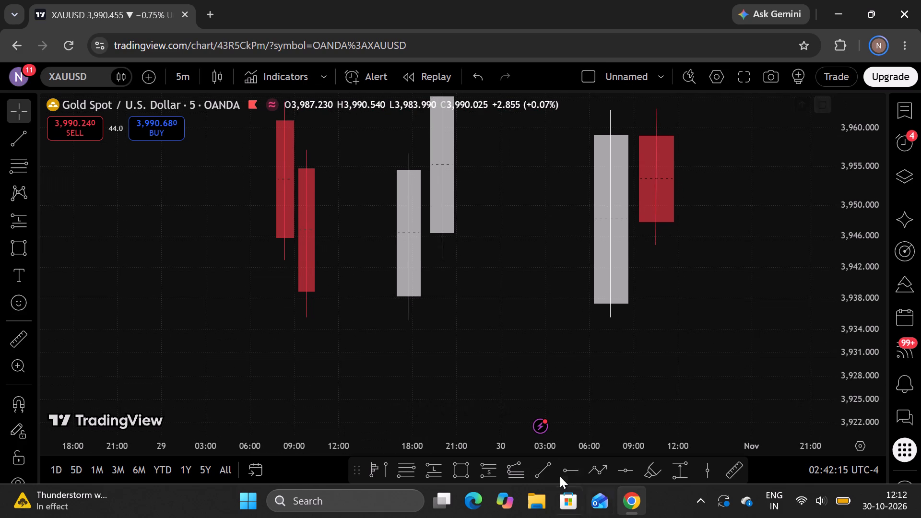
click(545, 472)
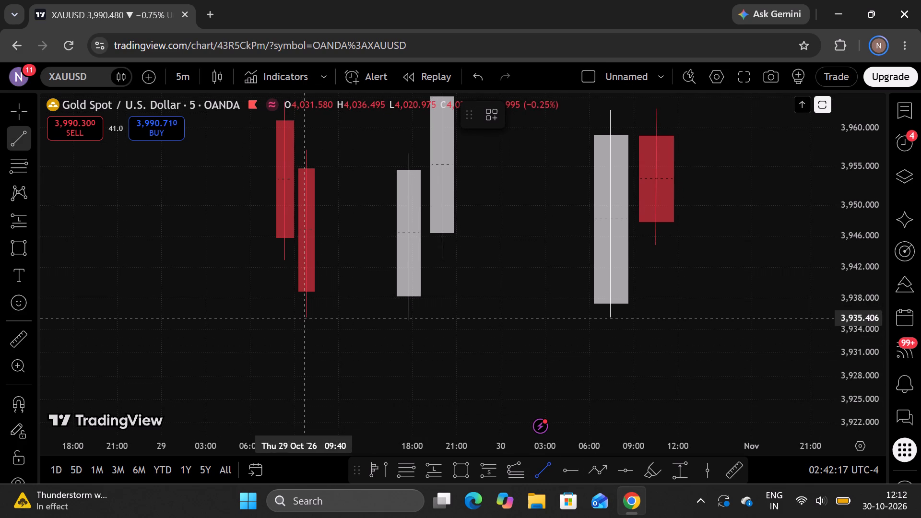
click(303, 317)
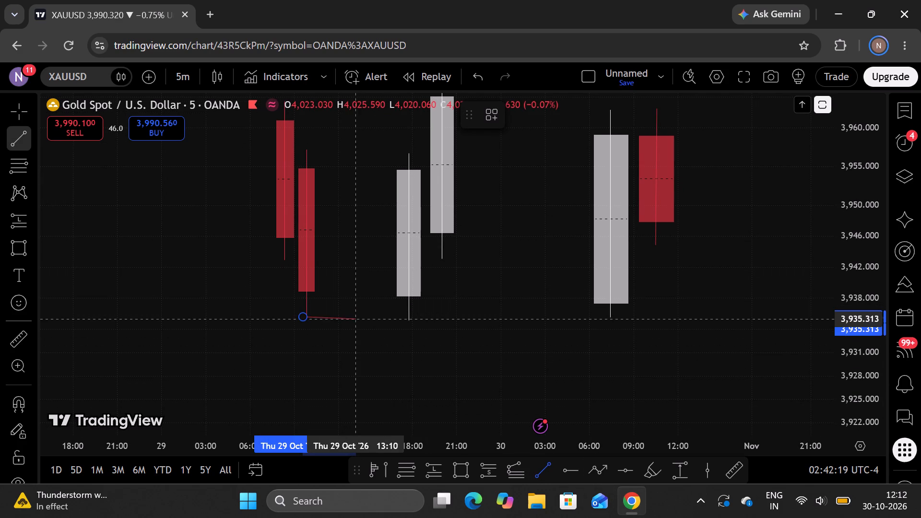
click(358, 317)
click(346, 369)
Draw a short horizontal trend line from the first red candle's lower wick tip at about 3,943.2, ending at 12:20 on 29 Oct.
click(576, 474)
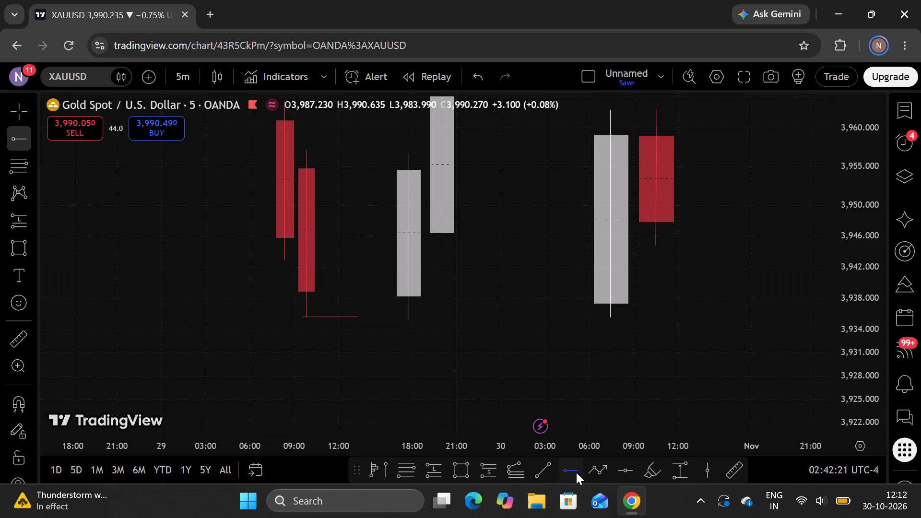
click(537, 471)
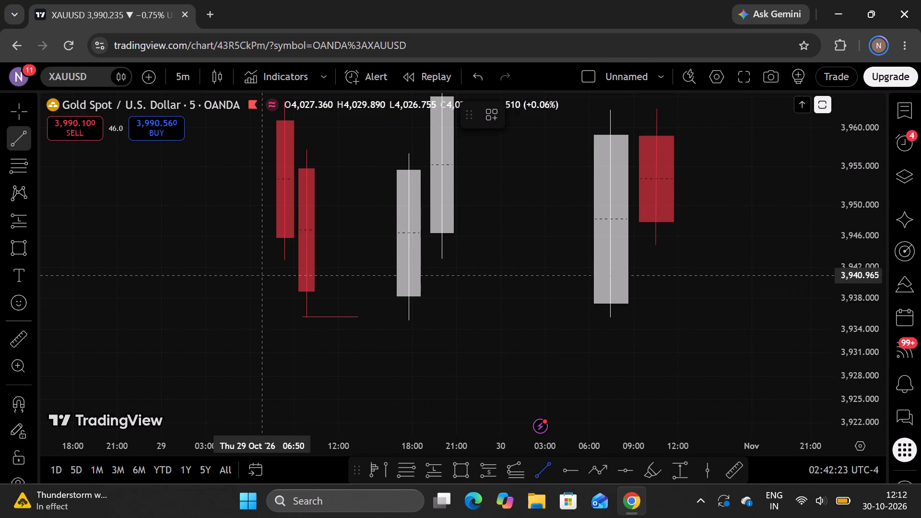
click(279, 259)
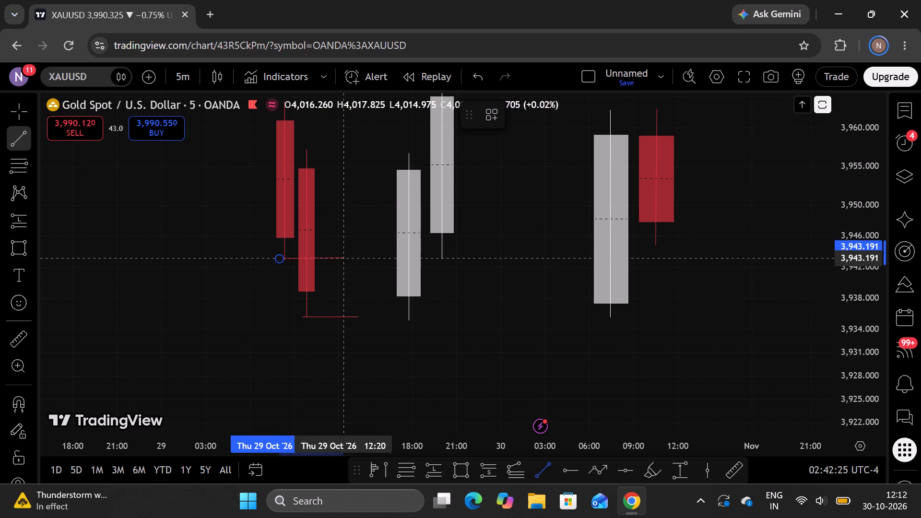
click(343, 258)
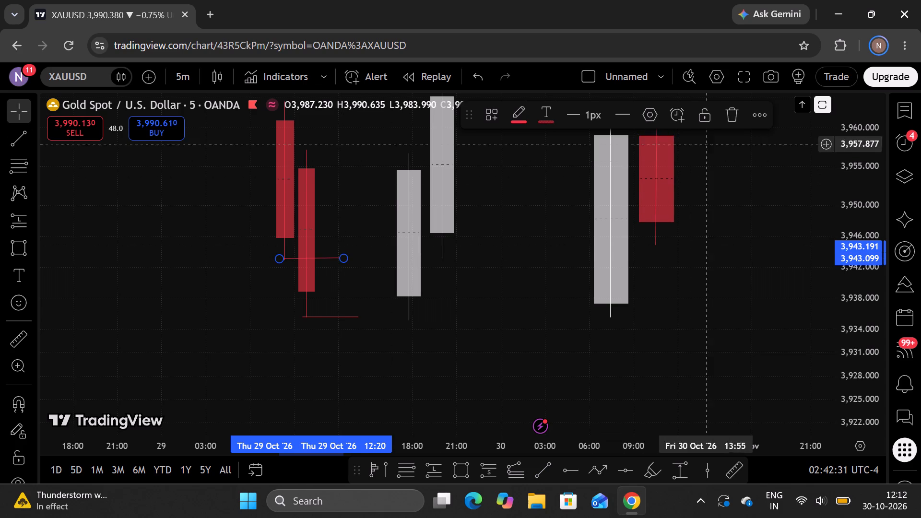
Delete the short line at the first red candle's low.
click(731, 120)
Delete the short horizontal line at the second red candle's lower wick tip.
click(351, 312)
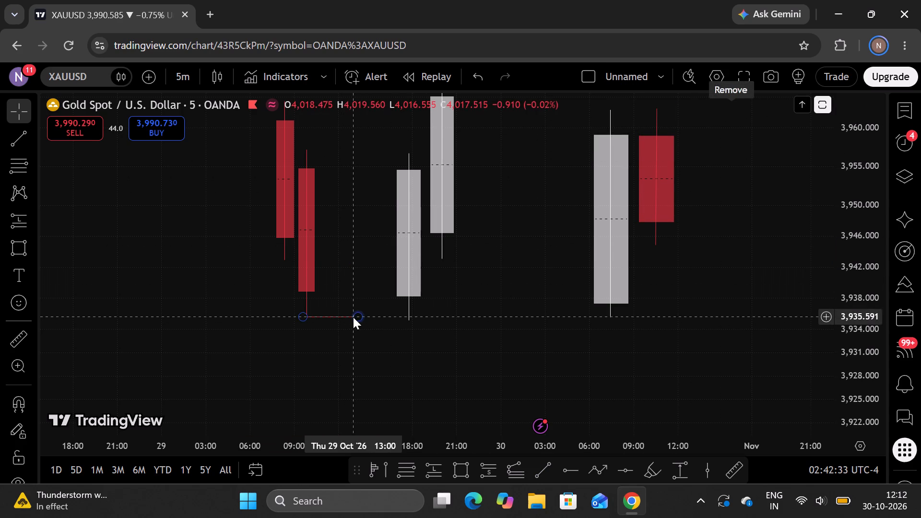
click(353, 317)
click(731, 117)
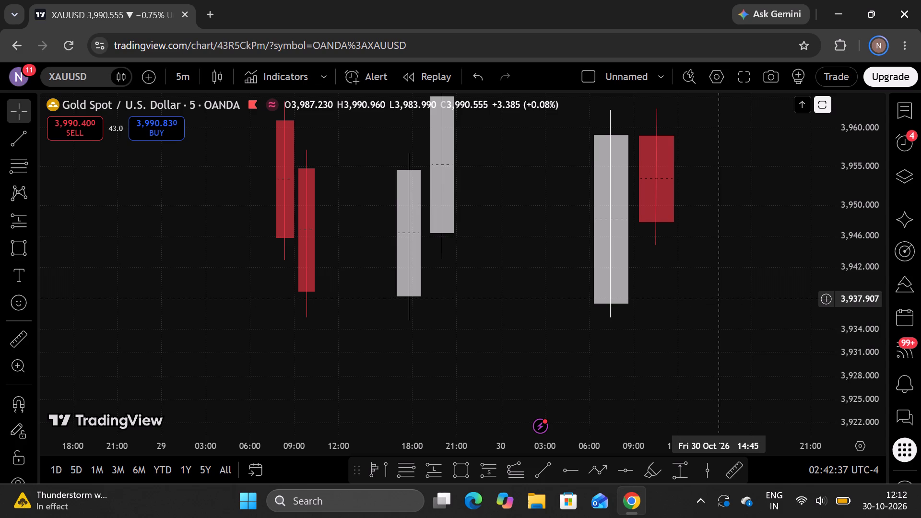
Draw a tall rectangle in the empty area below the existing candles, from about 3,891.2 up to 3,912.2, ending at 11:05 on 29 Oct.
drag(522, 378, 542, 74)
drag(531, 264, 465, 294)
scroll(484, 274, down, 4)
drag(780, 235, 387, 332)
drag(857, 120, 861, 283)
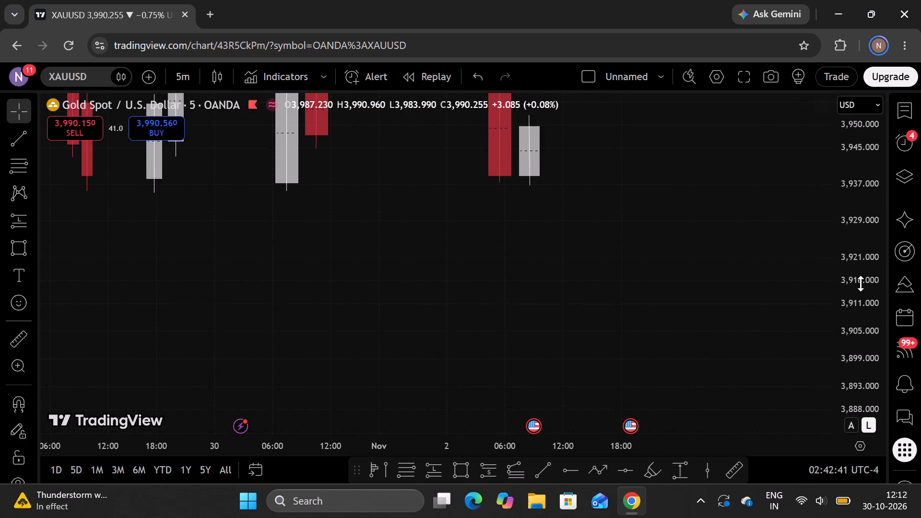
drag(861, 283, 870, 282)
drag(341, 305, 572, 271)
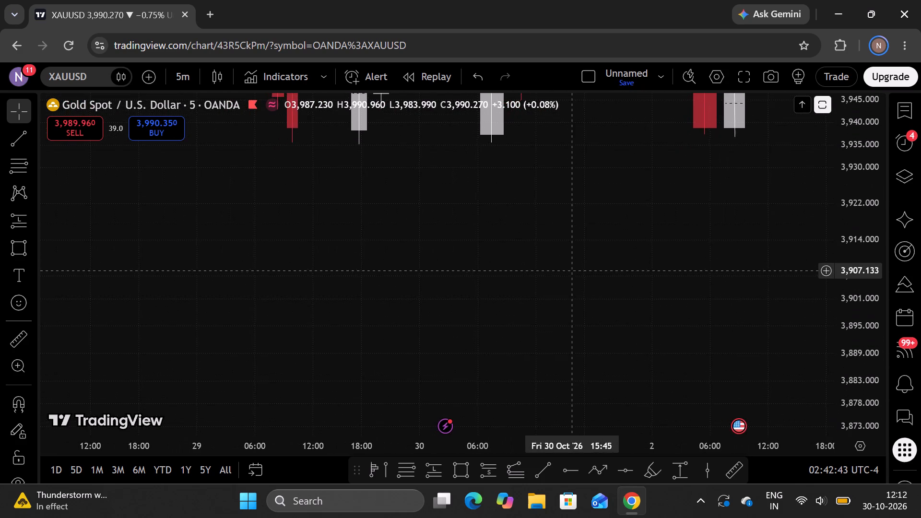
scroll(479, 302, up, 4)
drag(204, 303, 504, 311)
drag(851, 372, 855, 360)
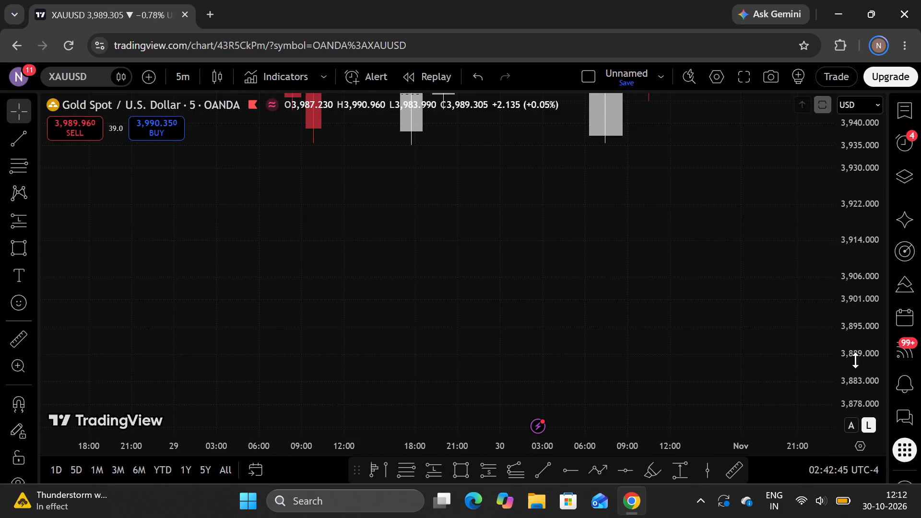
drag(855, 360, 847, 292)
drag(620, 413, 649, 326)
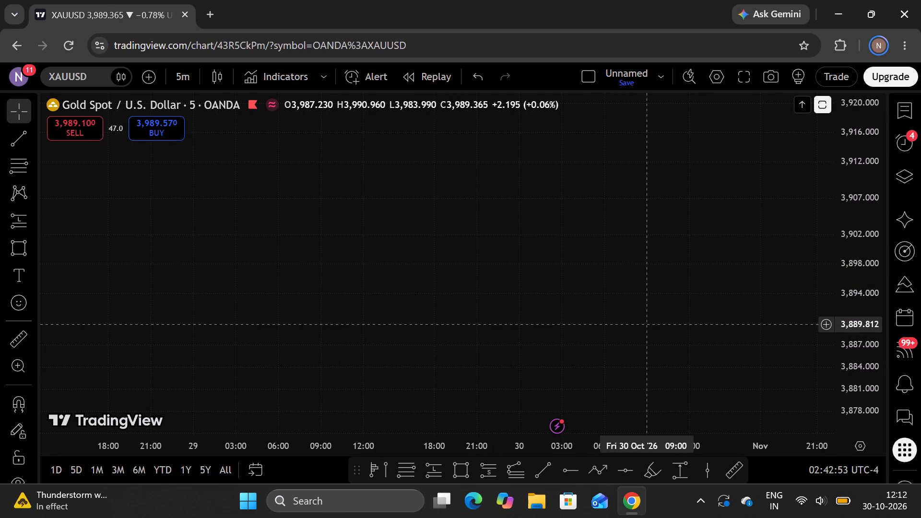
drag(551, 368, 533, 420)
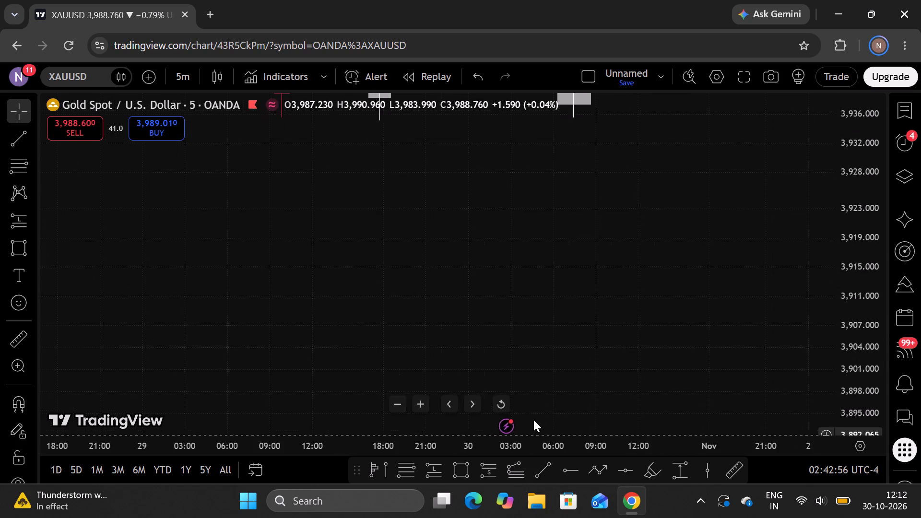
drag(533, 420, 553, 396)
click(467, 471)
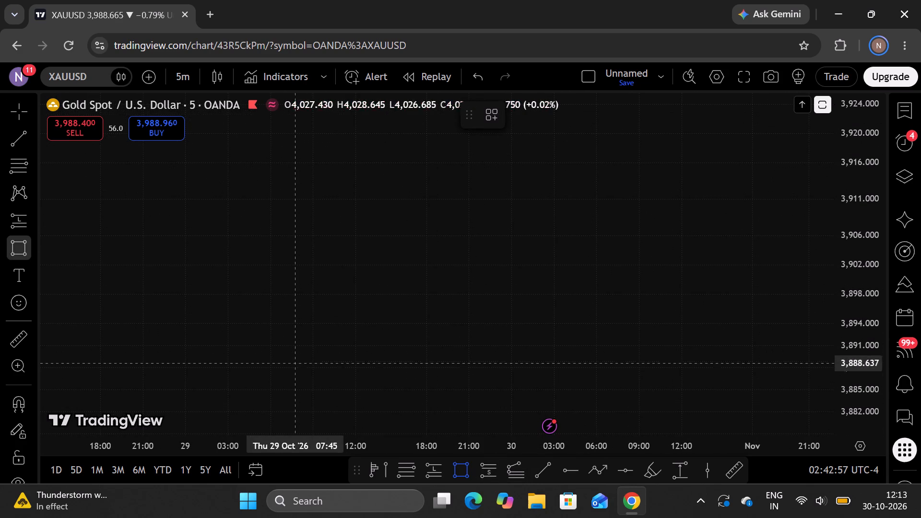
click(298, 344)
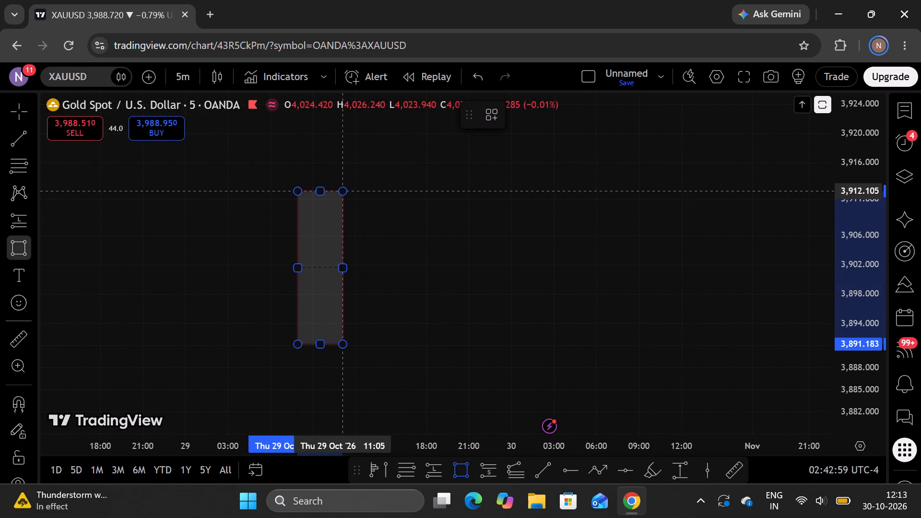
click(342, 190)
Give the new rectangle a white border and raise the opacity of both its fill and its border.
click(525, 120)
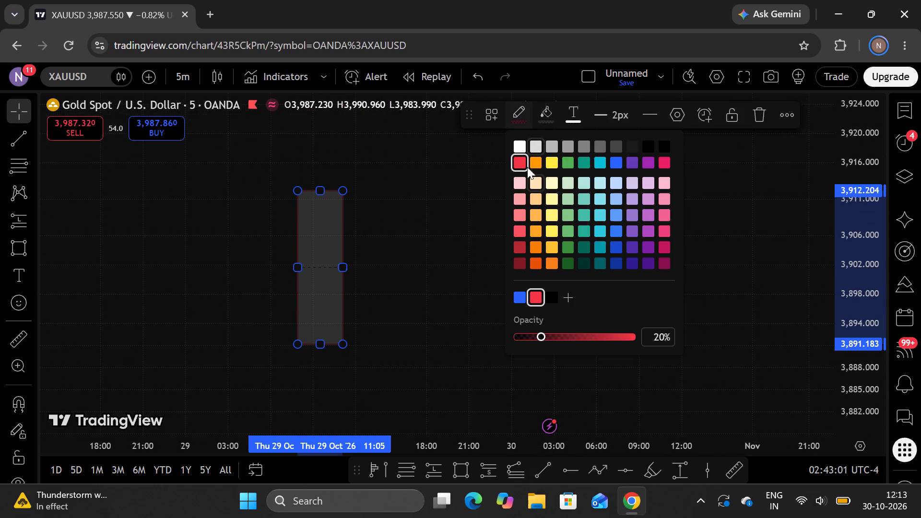
click(522, 146)
click(543, 115)
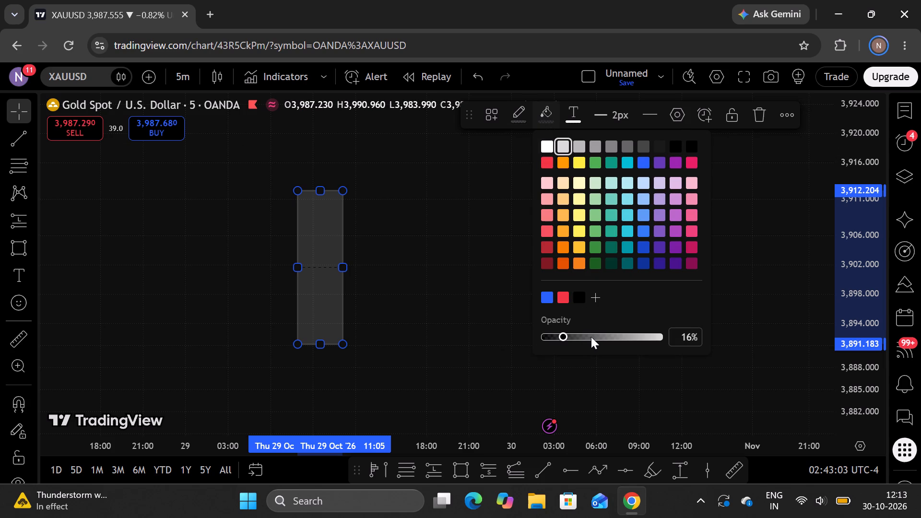
click(594, 336)
click(517, 118)
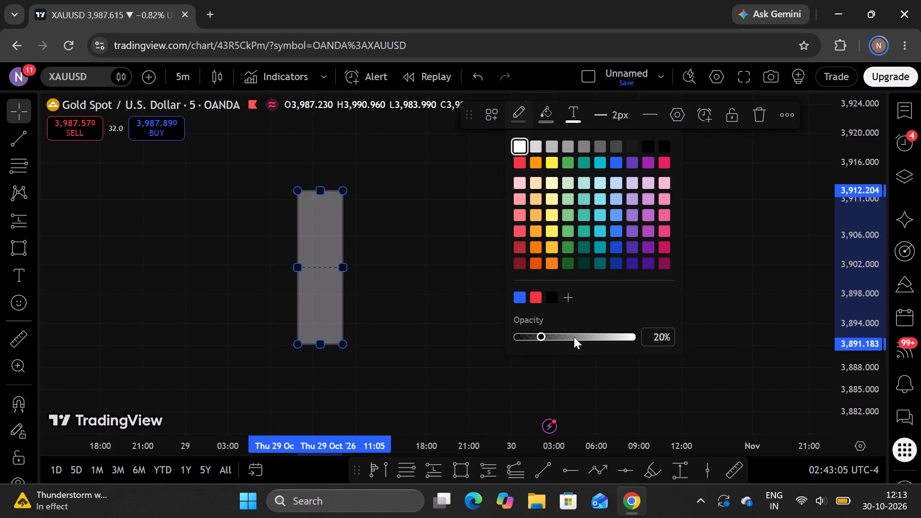
click(567, 337)
click(508, 307)
click(479, 303)
drag(457, 298, 472, 298)
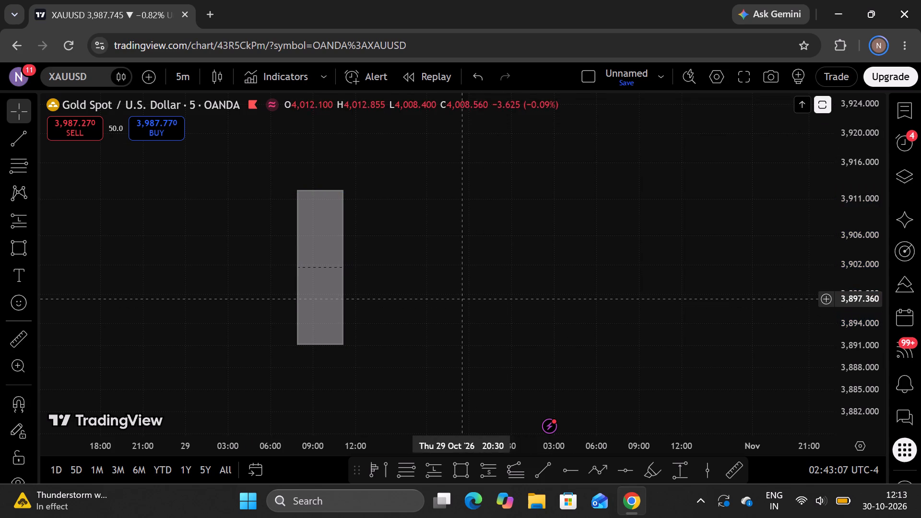
drag(472, 298, 474, 297)
Draw a vertical trend line wick through the new grey candle at 09:35 from about 3,916.5 to 3,887.5 and colour it white.
click(542, 467)
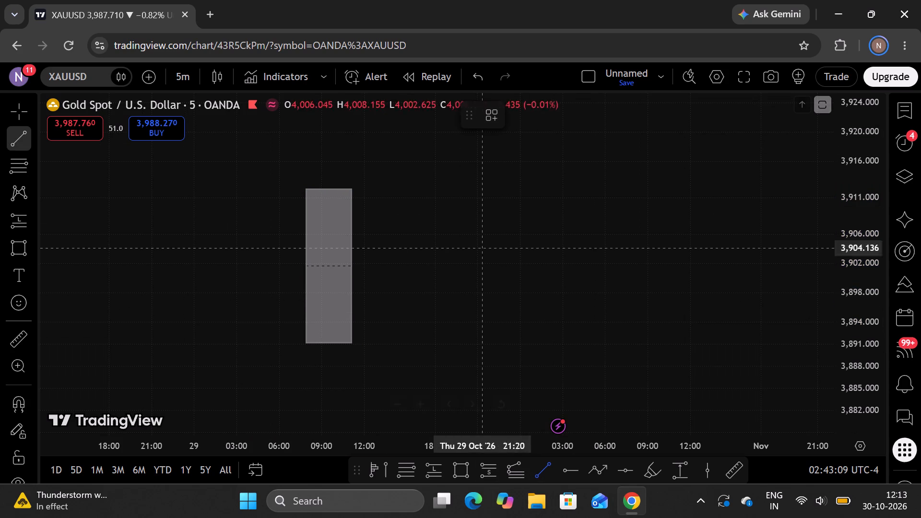
click(330, 157)
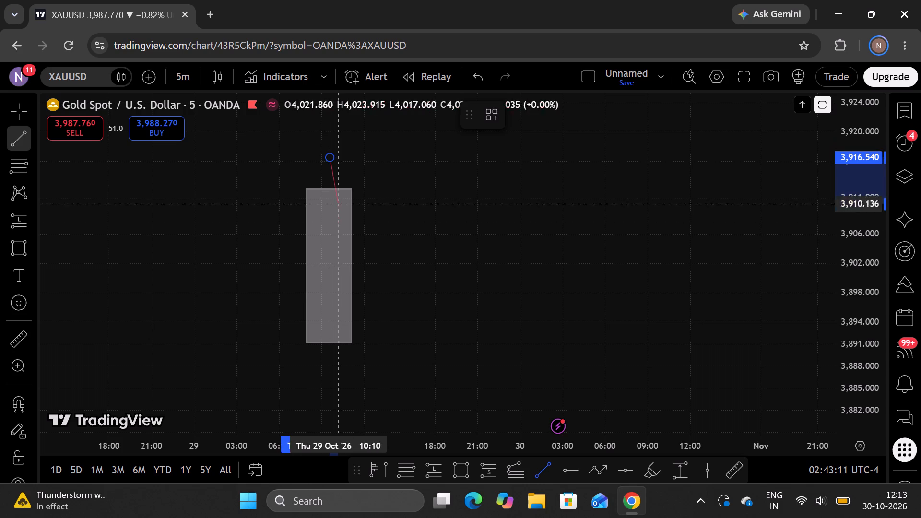
click(330, 370)
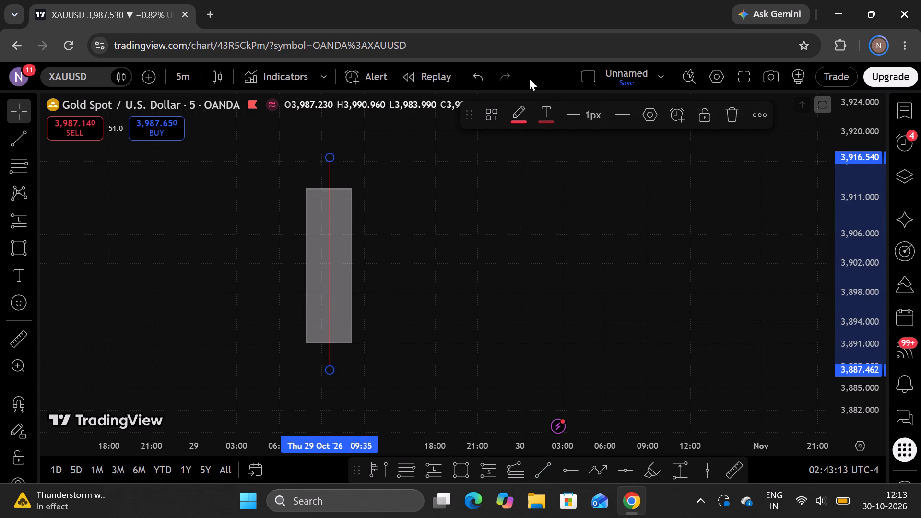
click(515, 118)
click(523, 138)
drag(482, 189, 460, 208)
Draw a second grey rectangle beside the first, from about 3,900.3 up to 3,921.0, and narrow it to end at 15:40 on 29 Oct.
click(466, 470)
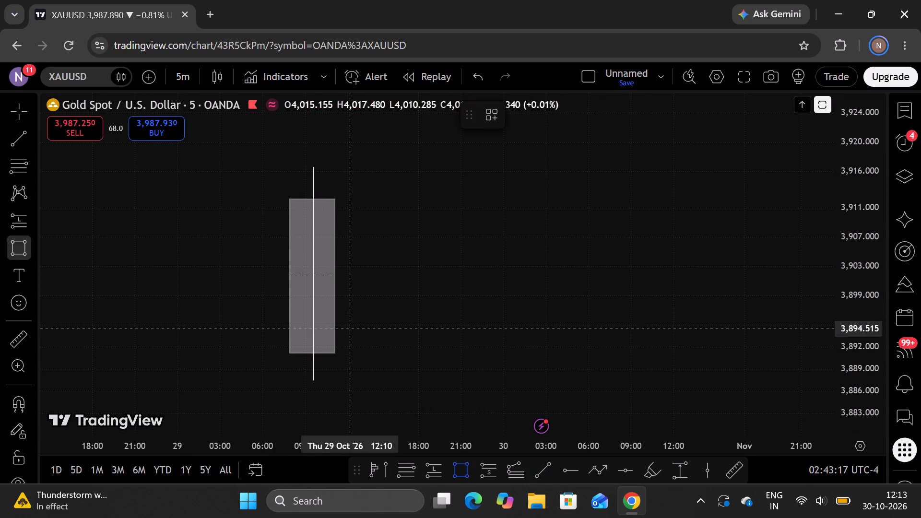
click(355, 286)
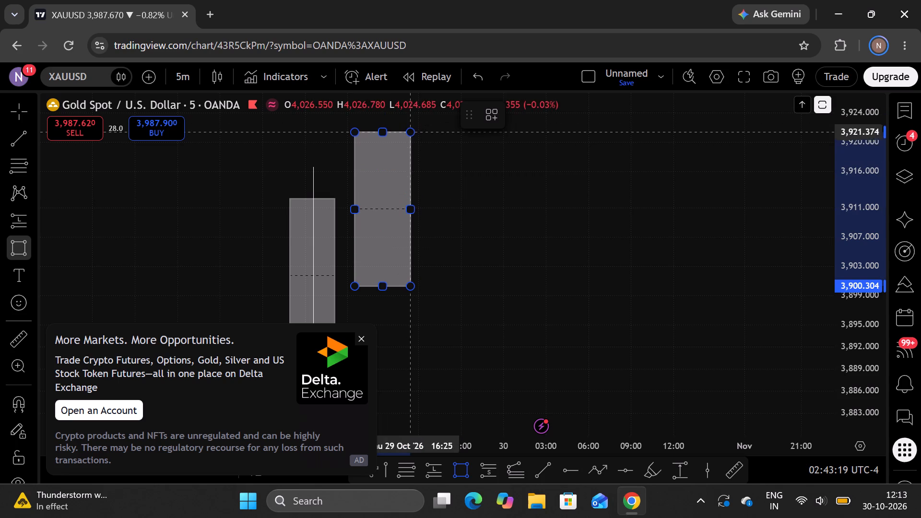
click(403, 135)
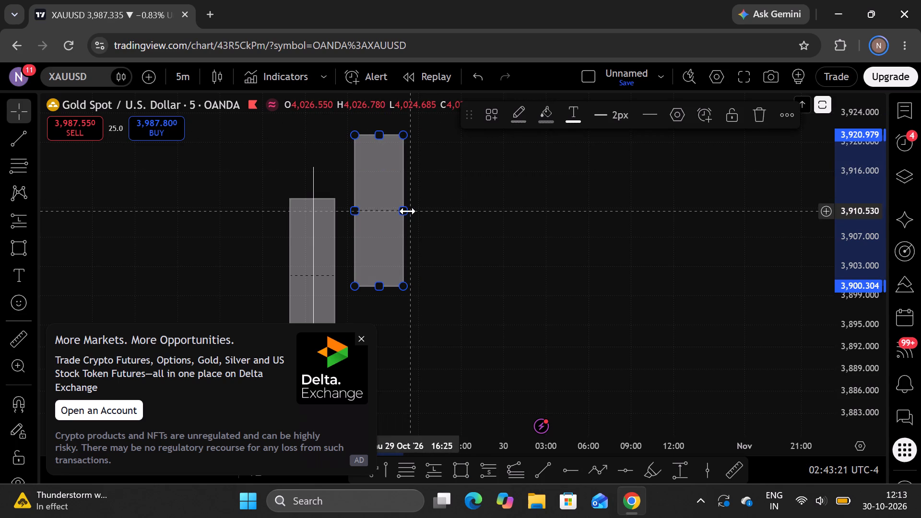
drag(408, 211, 400, 212)
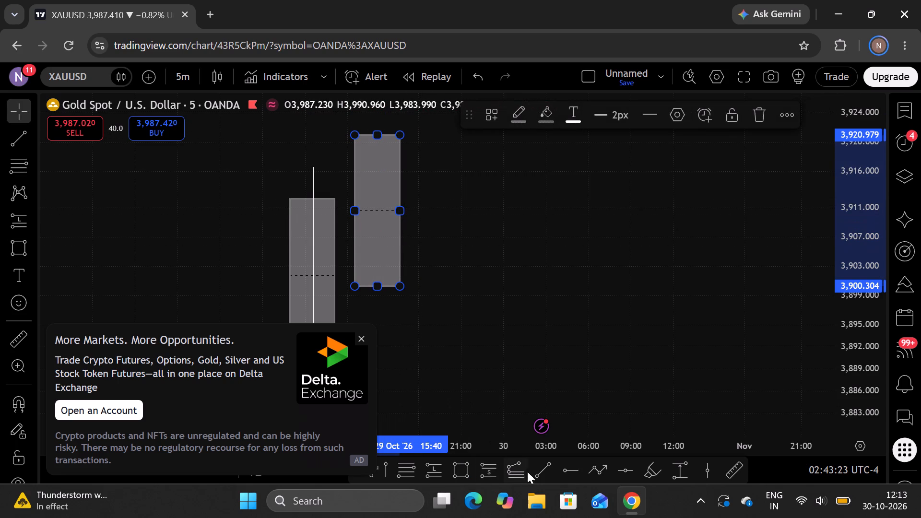
Draw a vertical wick through the second grey candle from about 3,923.1 to 3,898.0, and close the advertisement.
click(537, 466)
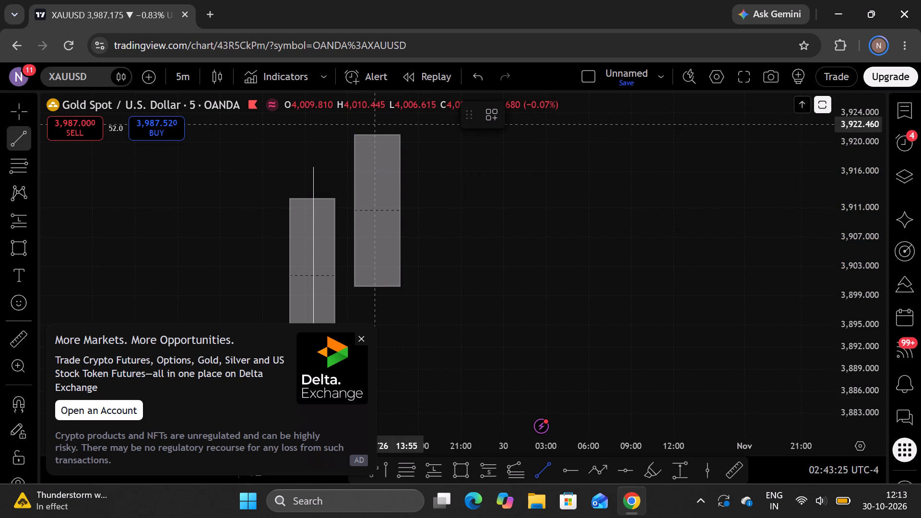
click(376, 119)
click(376, 302)
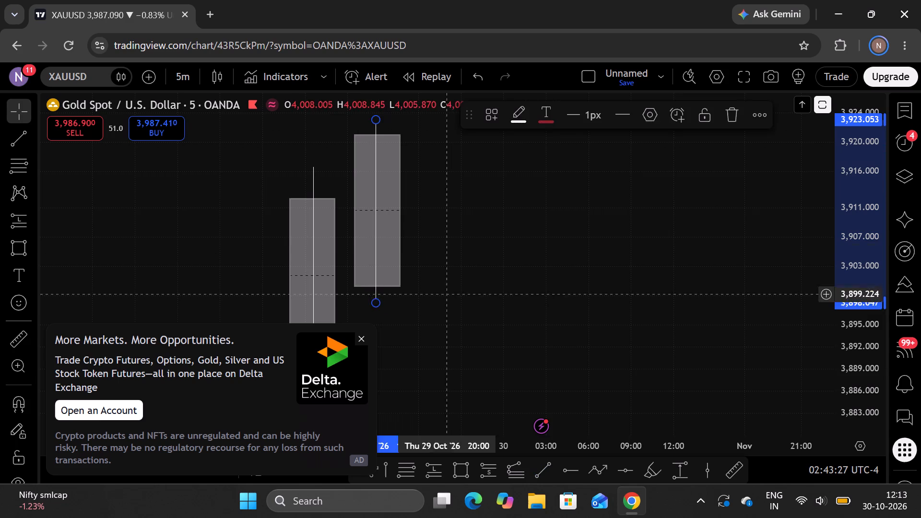
drag(584, 247, 507, 226)
click(362, 336)
Draw a third grey rectangle on 30 Oct, apart from the first pair, from about 3,895.6 up to 3,916.1.
drag(863, 141, 650, 242)
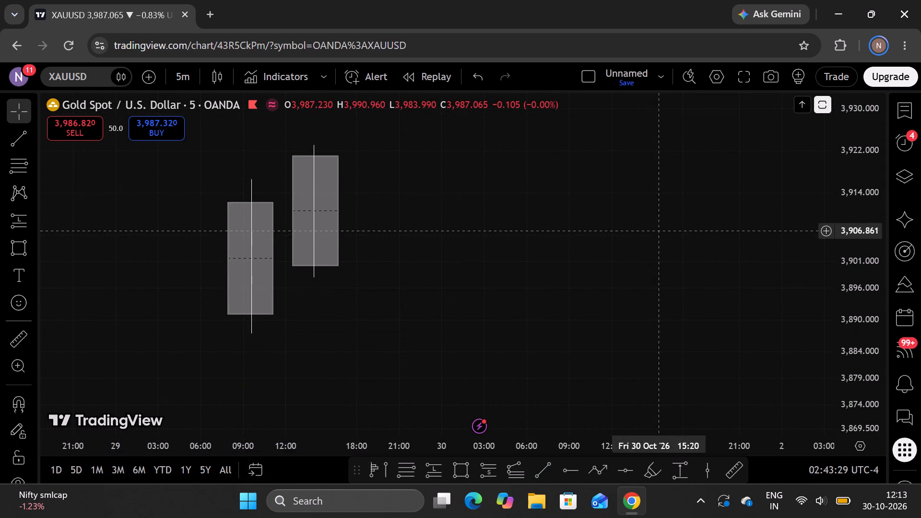
scroll(656, 227, down, 7)
drag(748, 189, 591, 173)
drag(623, 198, 622, 205)
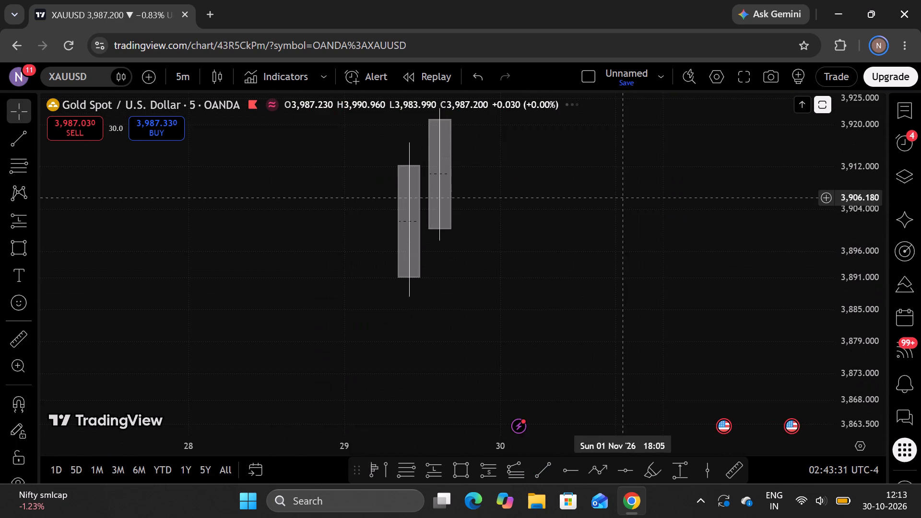
drag(622, 205, 570, 301)
scroll(575, 300, up, 6)
drag(403, 296, 671, 240)
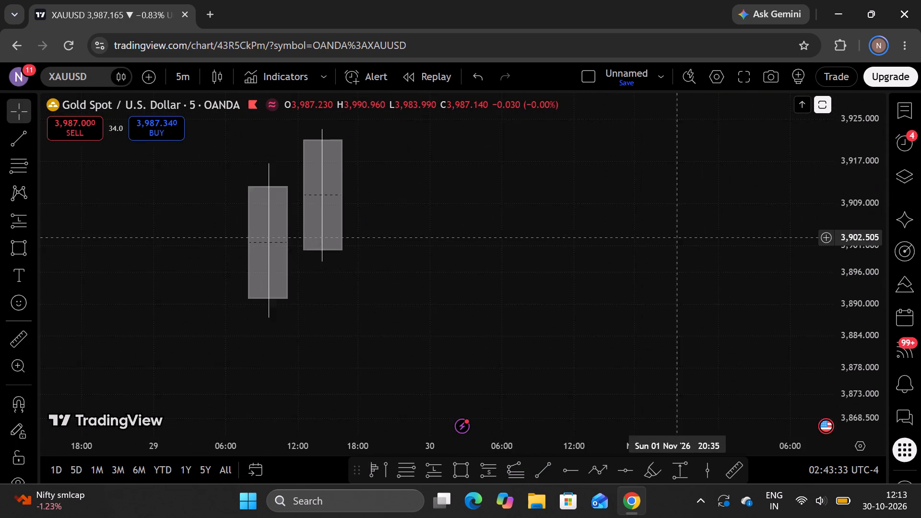
drag(671, 240, 666, 248)
drag(845, 302, 832, 192)
drag(706, 245, 608, 334)
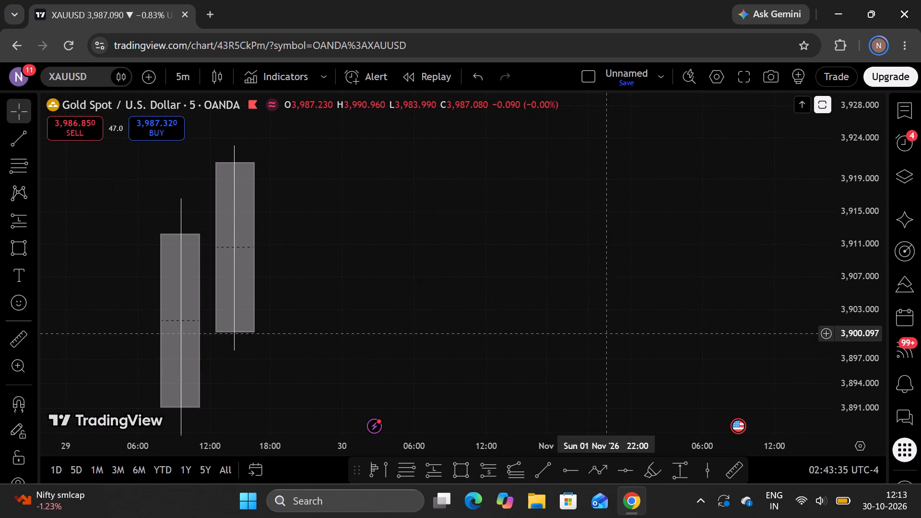
click(453, 467)
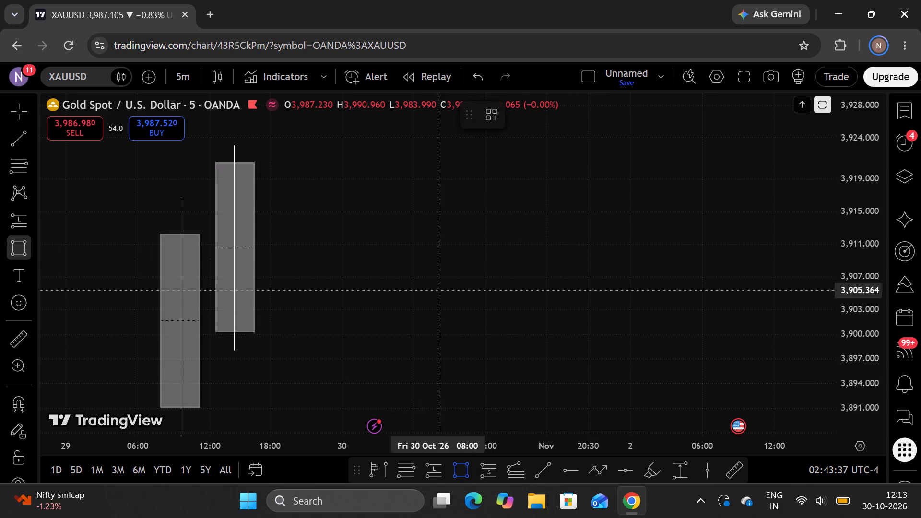
drag(397, 370, 401, 364)
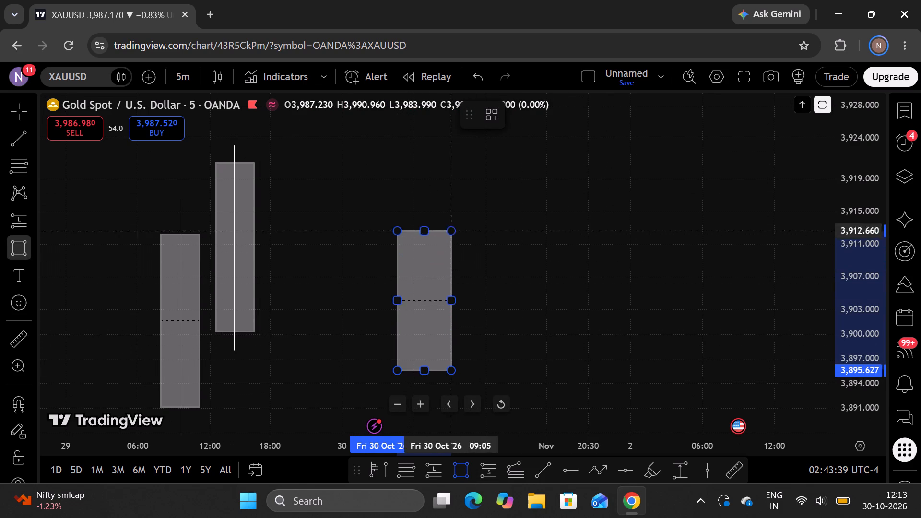
click(441, 202)
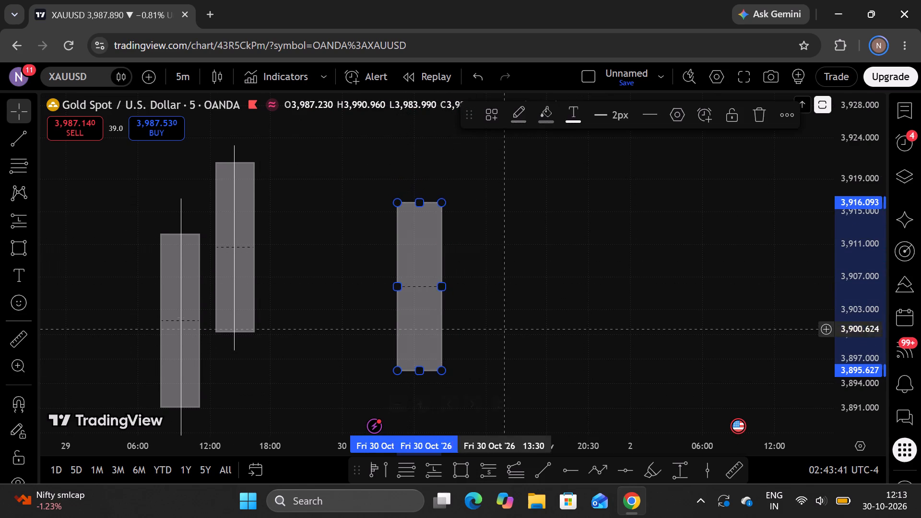
drag(504, 330, 484, 291)
Draw a near-vertical wick through the third grey candle from about 3,918.8 down to 3,893.3.
click(537, 467)
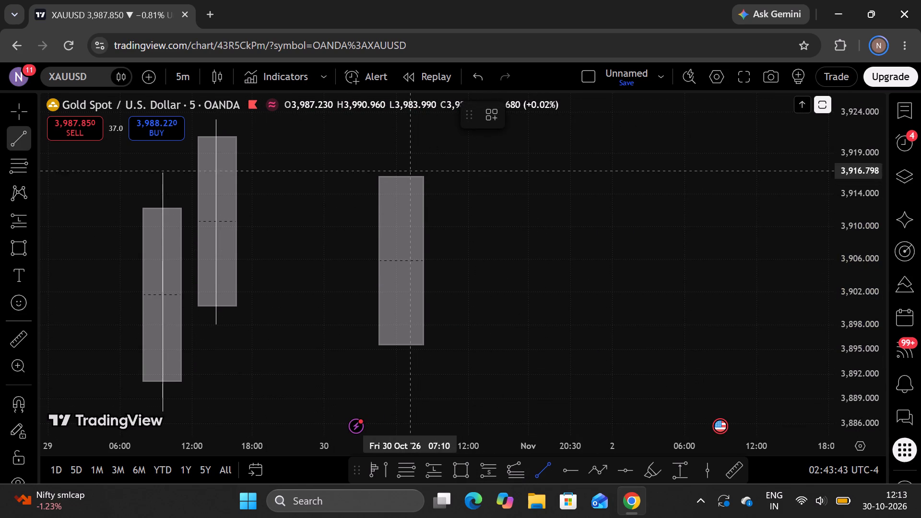
drag(401, 154, 401, 160)
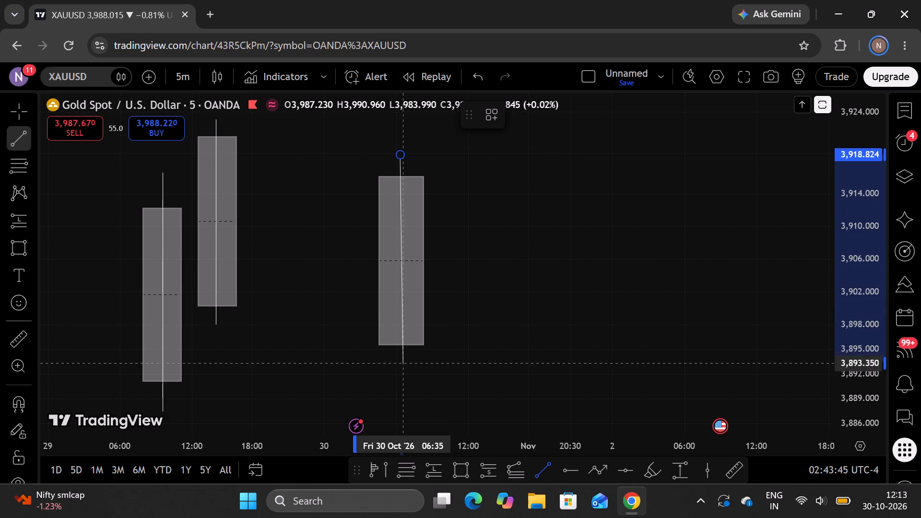
click(403, 365)
drag(509, 349, 466, 324)
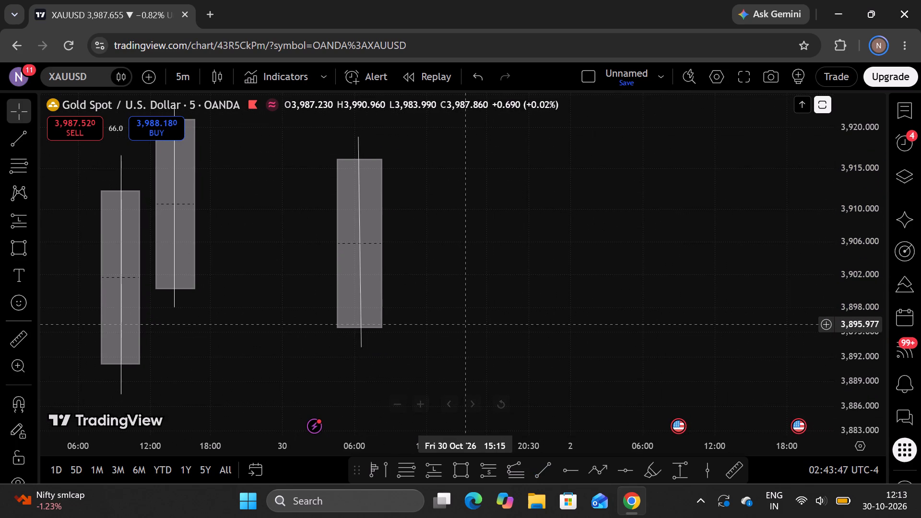
Draw a fourth grey rectangle just after the third, from about 3,911.7 down to 3,889.3, ending at 12:50 on 30 Oct.
click(460, 468)
click(402, 195)
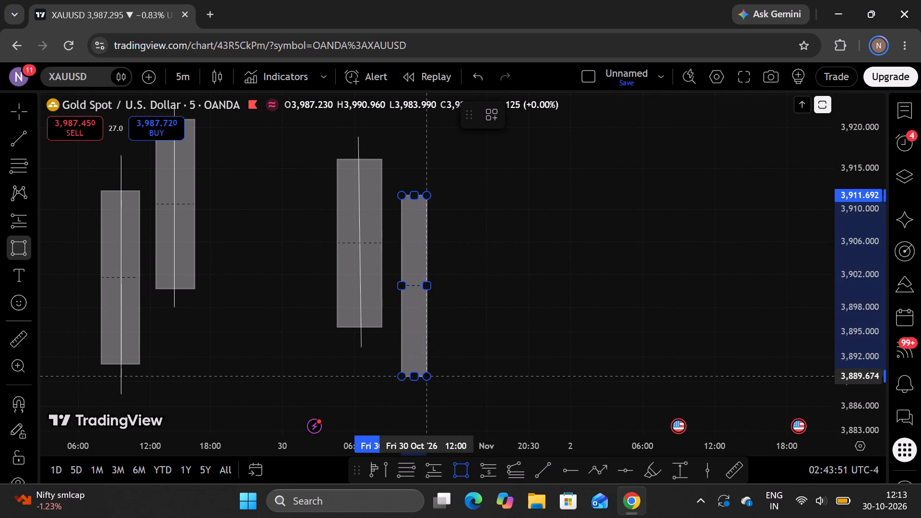
click(437, 378)
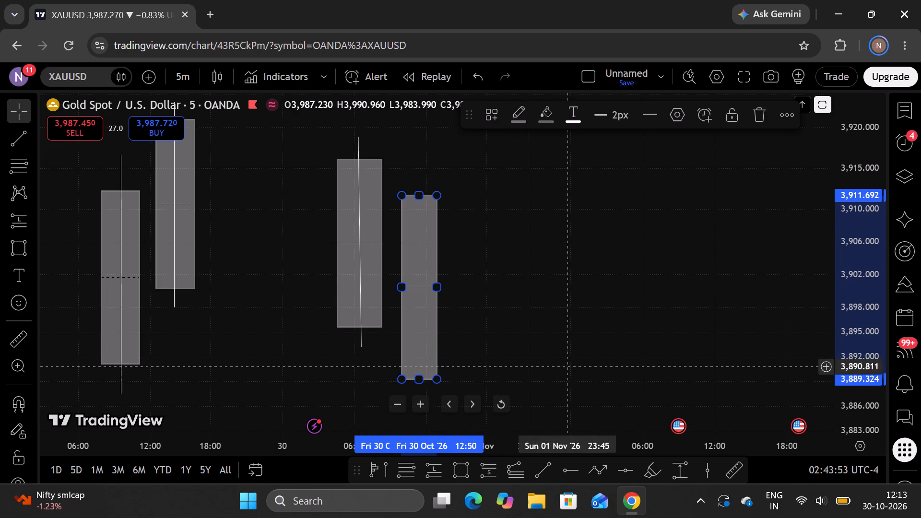
drag(567, 366, 553, 361)
Draw a vertical wick through the fourth grey candle from about 3,914.2 down to 3,887.0.
click(537, 468)
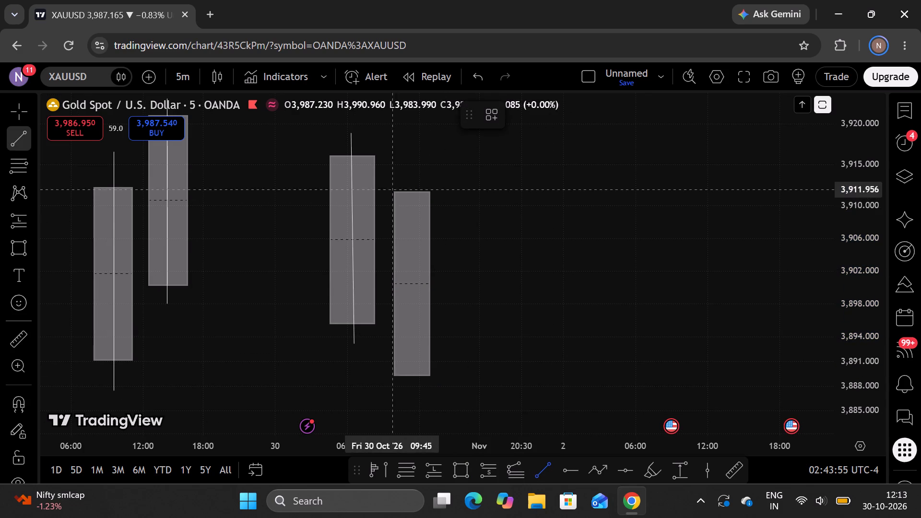
click(412, 171)
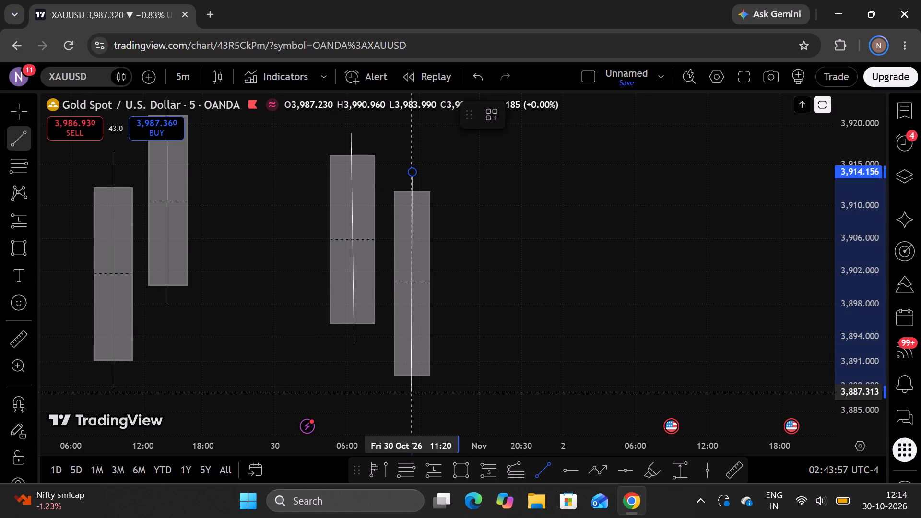
click(411, 395)
Straighten the third grey candle's wick by shifting its lower end at about 3,893 in line with its top.
drag(563, 358, 534, 319)
drag(509, 307, 512, 329)
drag(333, 325, 330, 327)
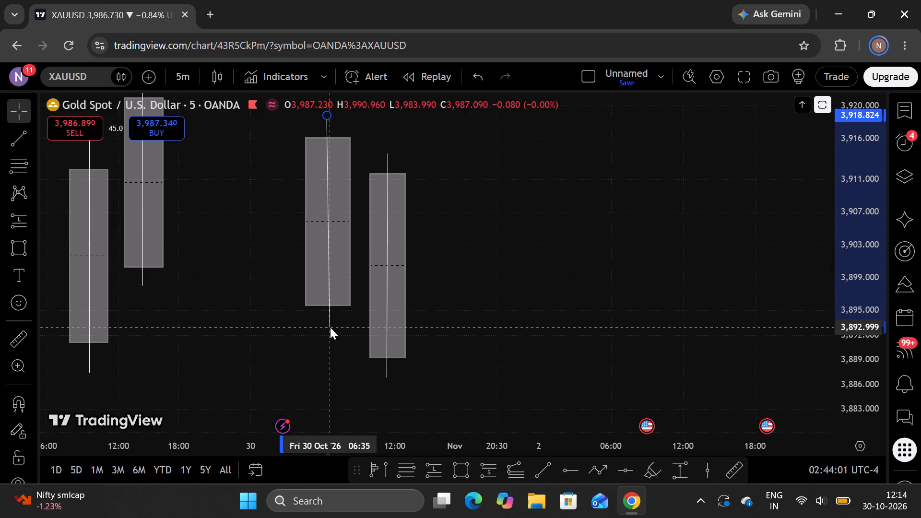
drag(330, 327, 328, 325)
Draw a fifth grey rectangle on 2 Nov, apart from the second pair, from about 3,909.3 down to 3,890.
drag(636, 328, 480, 318)
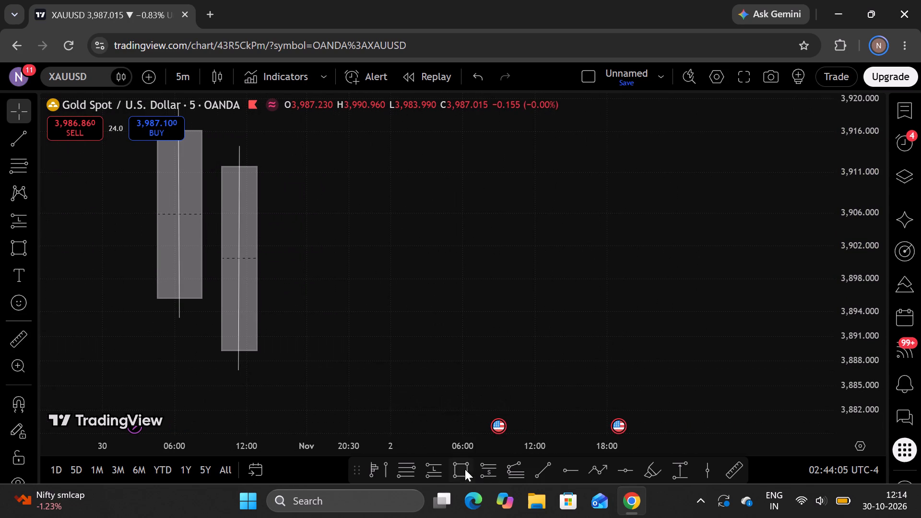
click(462, 469)
click(418, 186)
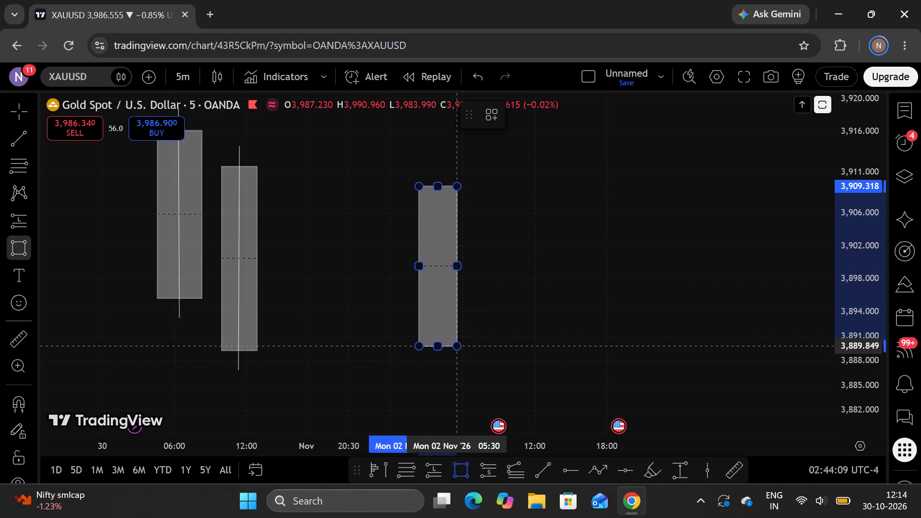
click(456, 345)
Draw a vertical wick through the fifth grey candle from about 3,912.5 down to 3,887.2.
click(542, 463)
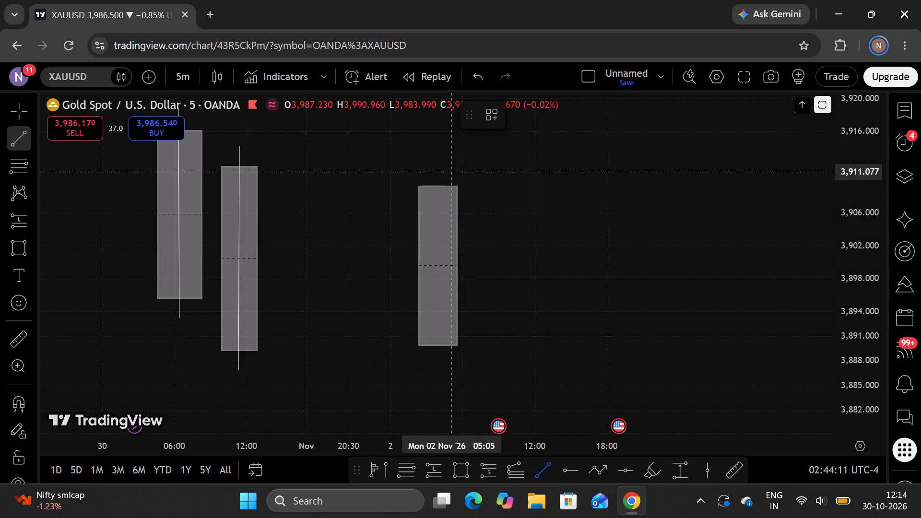
click(438, 160)
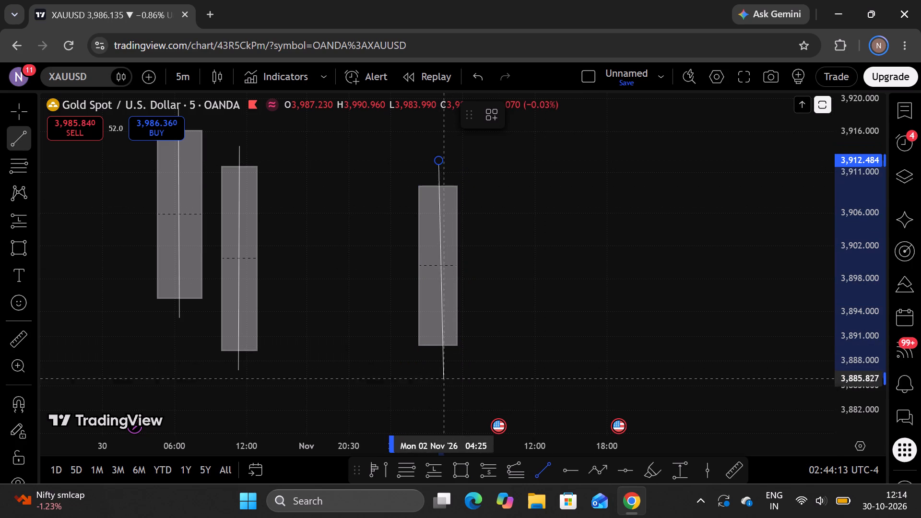
click(438, 367)
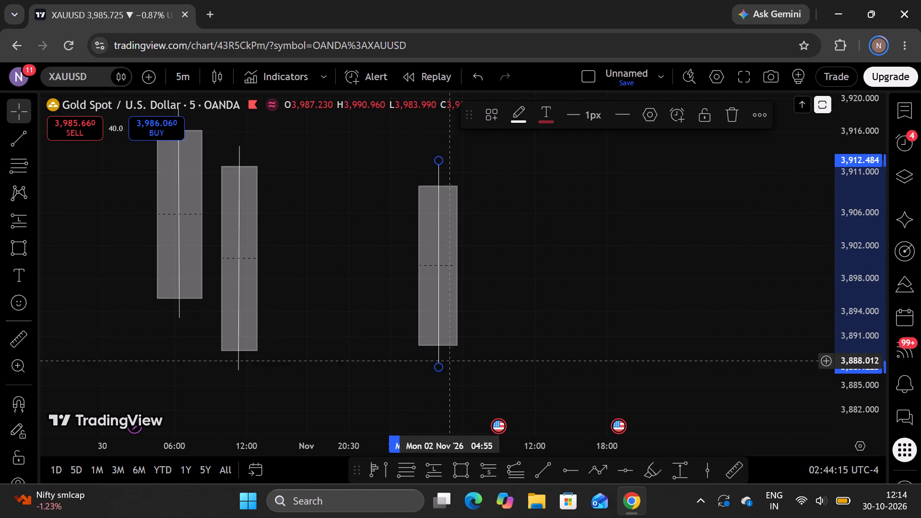
Draw a shorter sixth grey rectangle just after the fifth, from about 3,902.6 up to 3,910.9, ending at 09:45 on 2 Nov.
drag(549, 342, 499, 338)
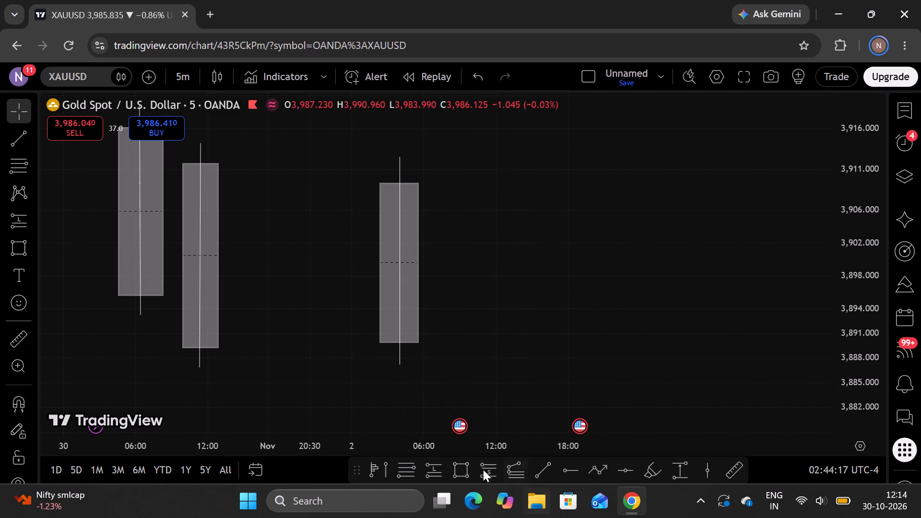
click(459, 468)
drag(435, 238, 441, 225)
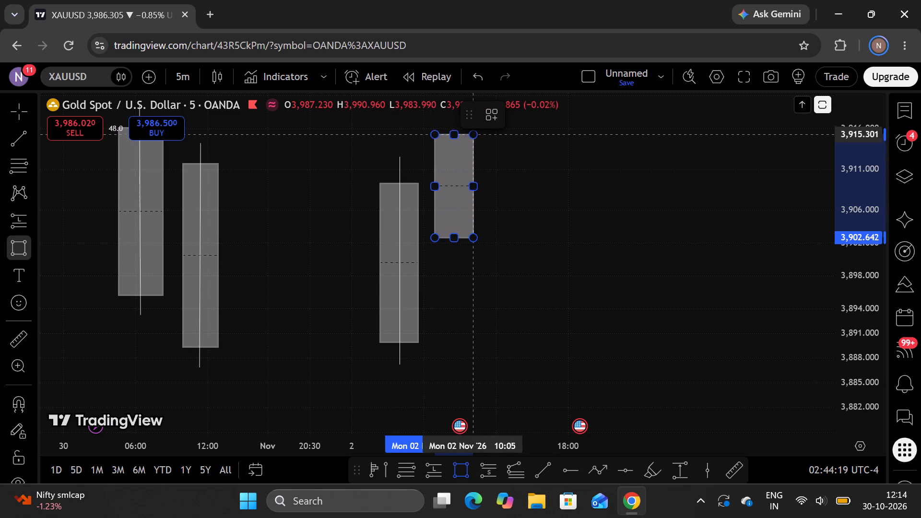
click(469, 170)
Draw a wick through the sixth grey candle and adjust its ends so it runs near-vertically from about 3,915.5 to 3,899.
click(541, 462)
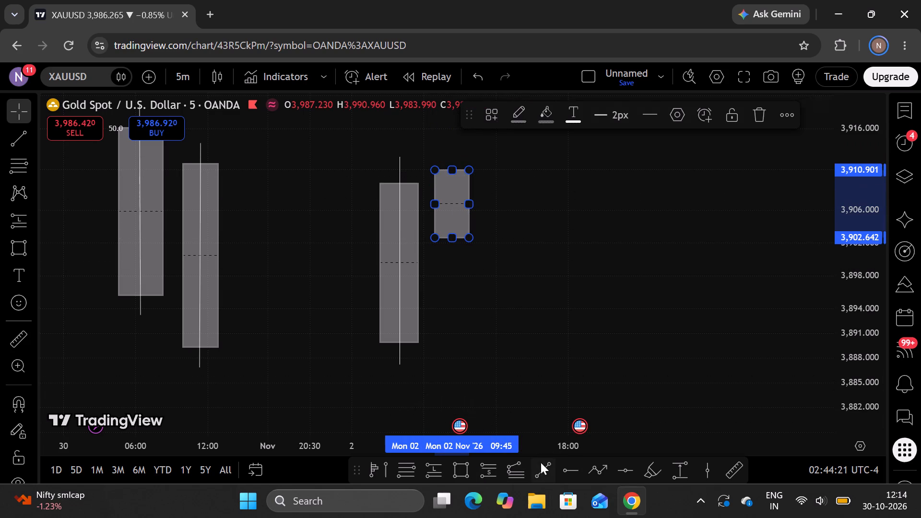
click(449, 135)
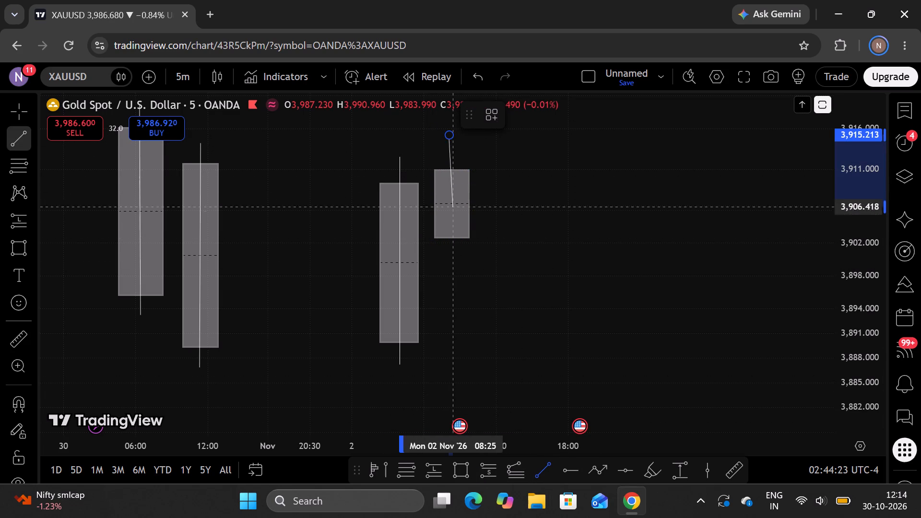
click(451, 260)
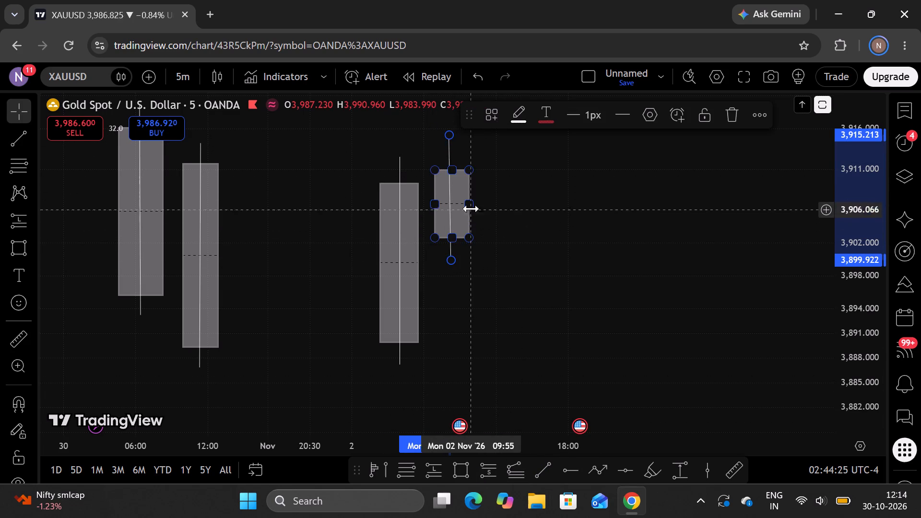
click(451, 133)
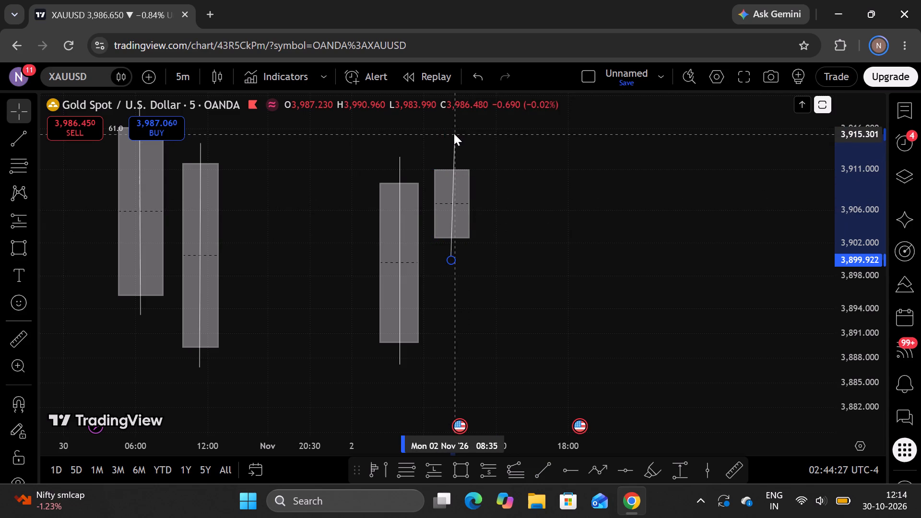
drag(450, 259, 453, 264)
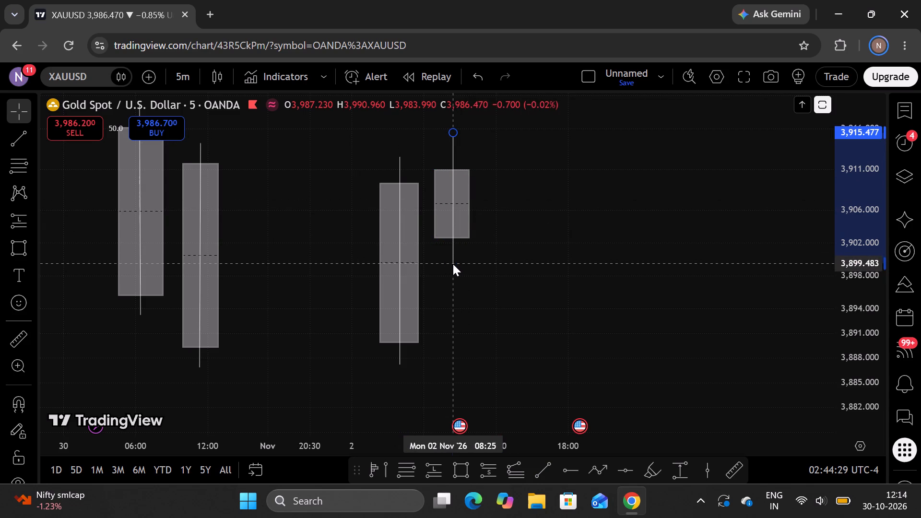
drag(453, 264, 452, 268)
click(483, 269)
Review the upper row of red and grey candle pairs together with the row of grey pairs below it.
drag(614, 257, 552, 286)
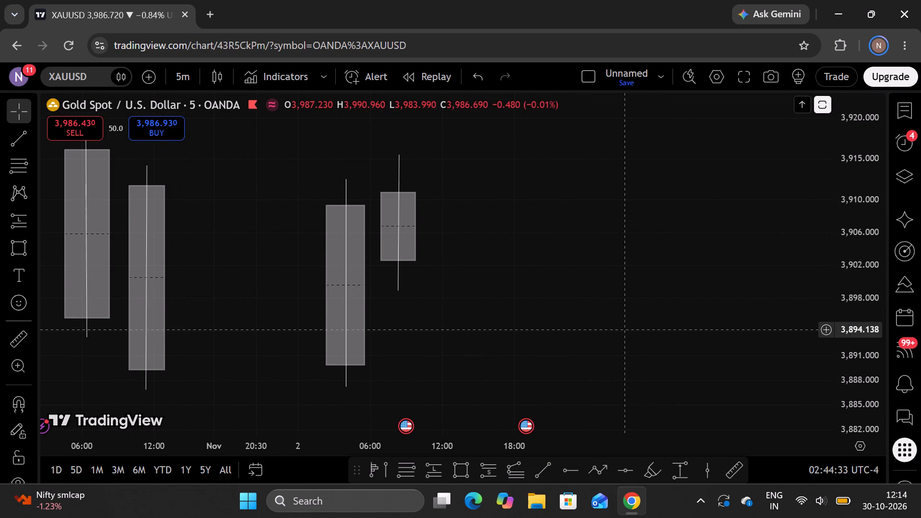
drag(607, 343, 642, 88)
scroll(626, 167, down, 9)
drag(625, 255, 432, 380)
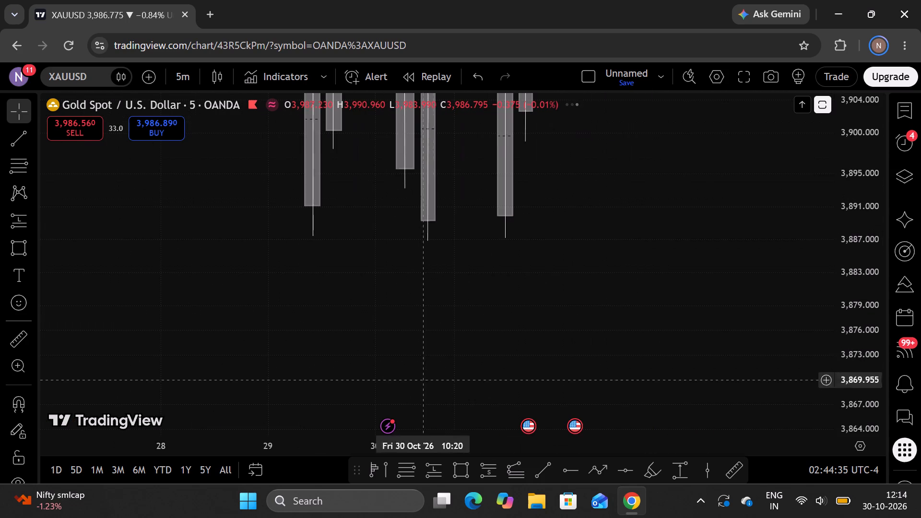
drag(838, 131, 825, 306)
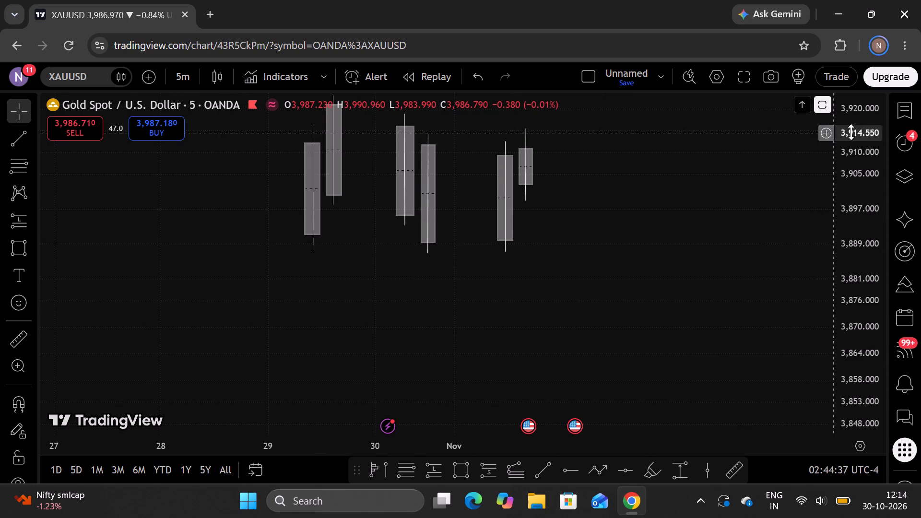
drag(862, 130, 856, 235)
drag(730, 184, 728, 321)
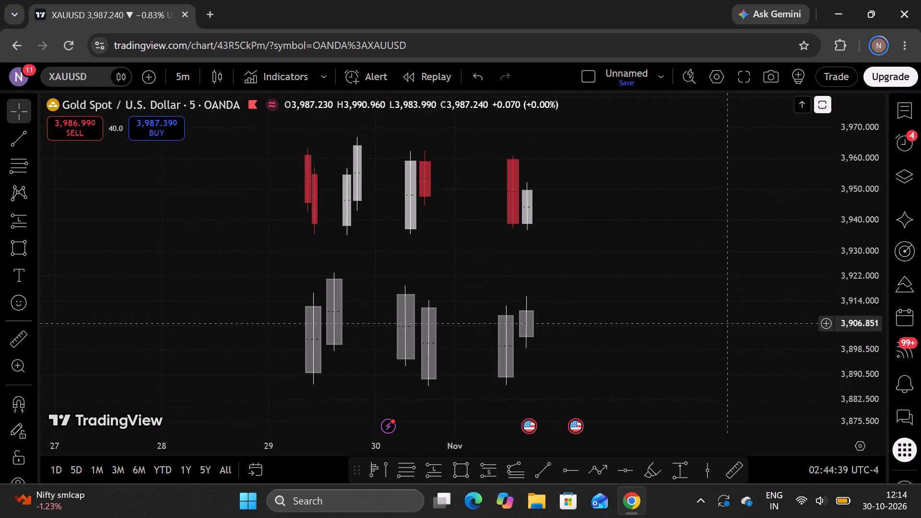
drag(728, 321, 733, 316)
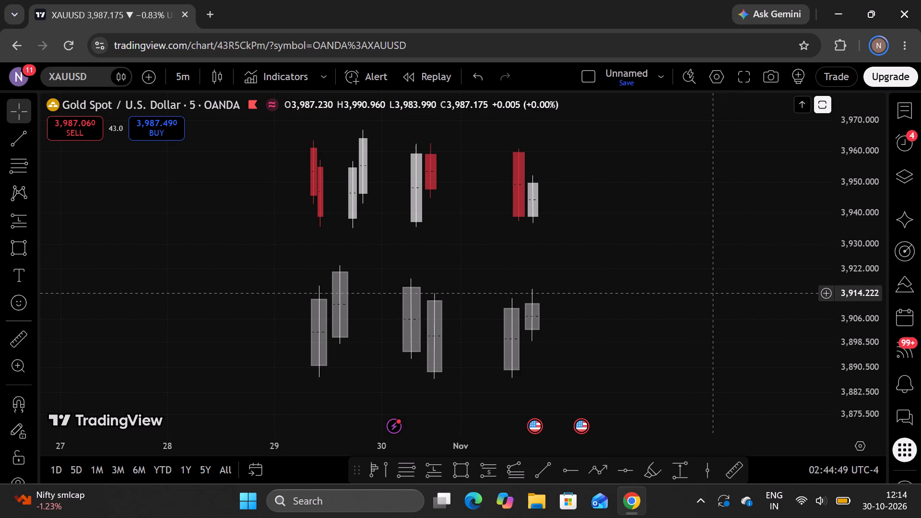
Draw a grey rectangle in the empty area below both rows, starting on 29 Oct, from about 3,827.1 up to 3,853.
drag(655, 386, 691, 123)
scroll(682, 246, up, 3)
drag(469, 227, 629, 234)
drag(861, 356, 868, 274)
drag(767, 343, 753, 388)
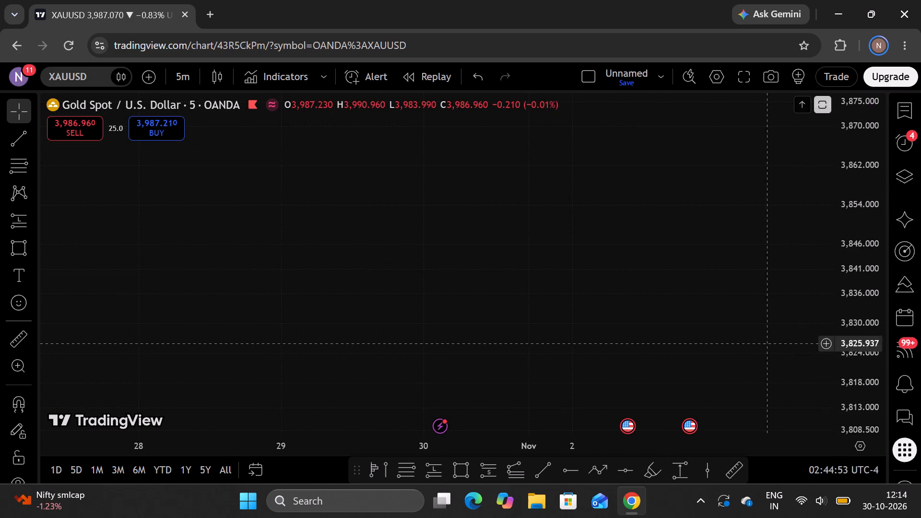
drag(753, 388, 746, 377)
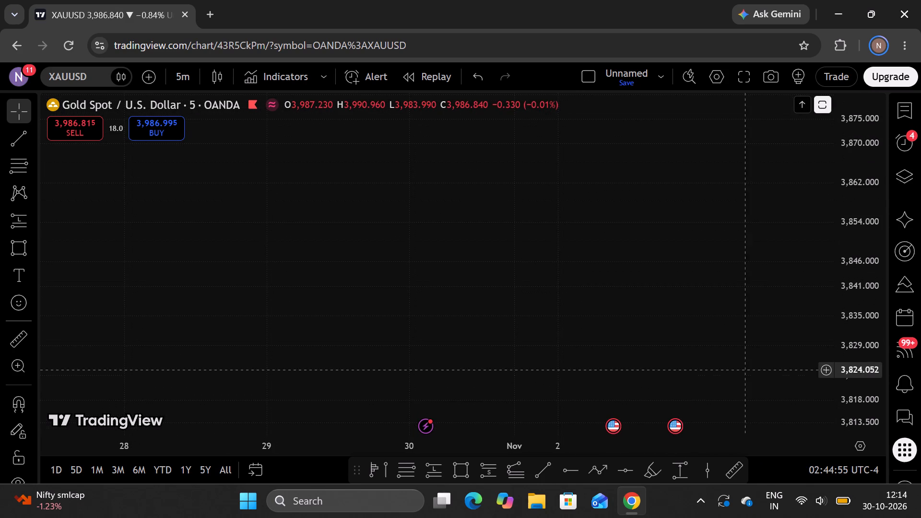
drag(458, 474, 461, 469)
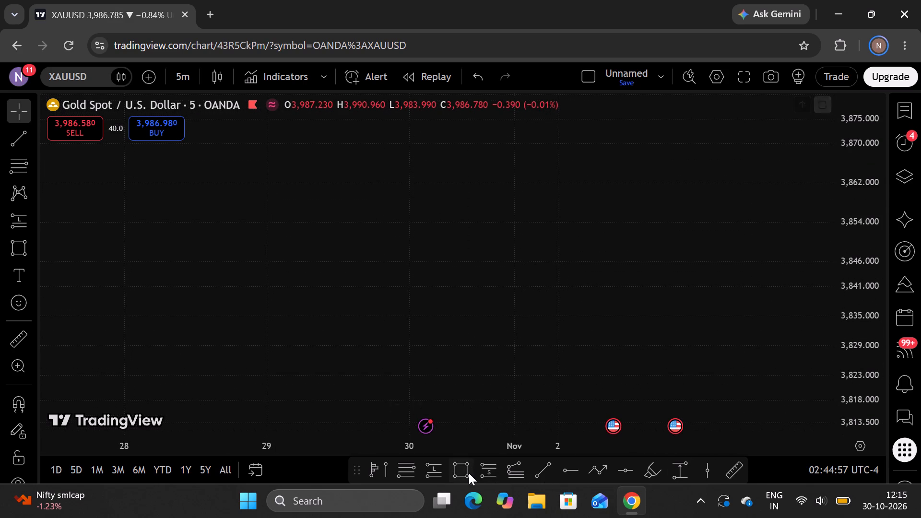
click(469, 473)
drag(357, 355, 359, 350)
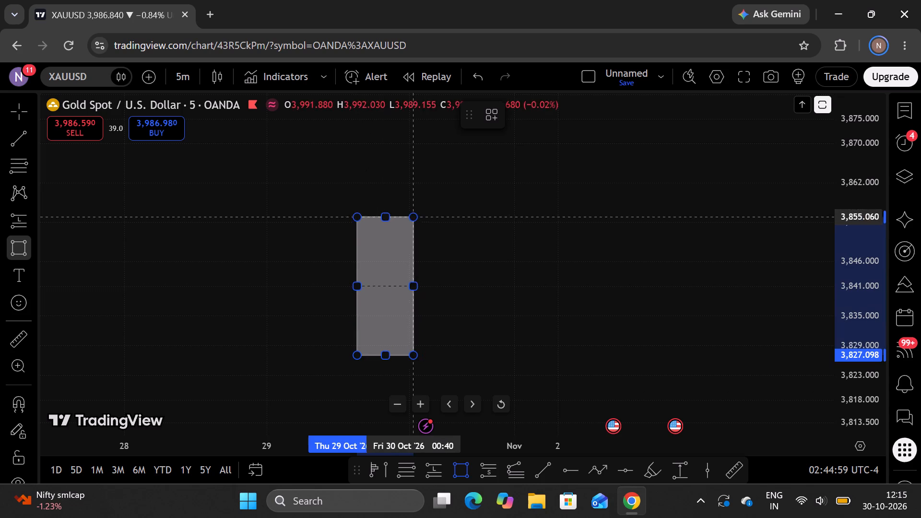
click(400, 228)
Move the new rectangle earlier and higher on 29 Oct, spanning about 3,831.3 to 3,857.1 and ending at 11:40.
drag(536, 209, 538, 216)
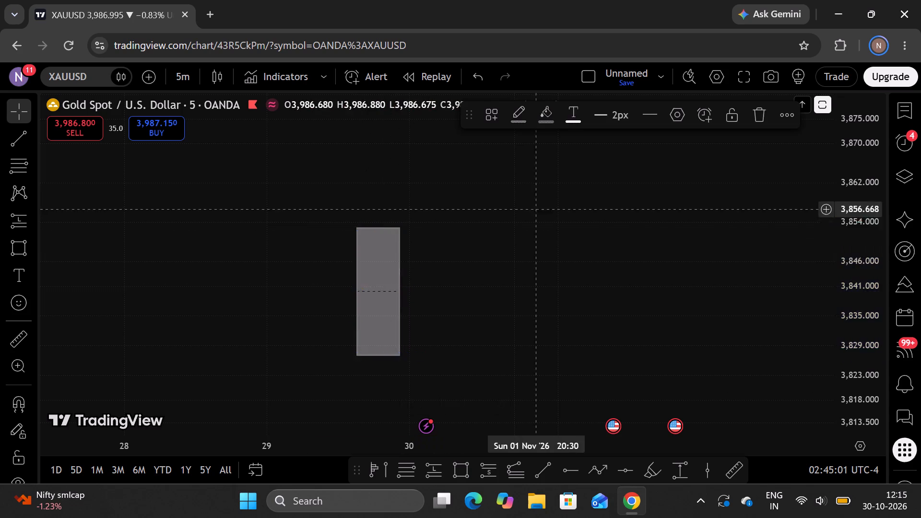
drag(538, 216, 463, 201)
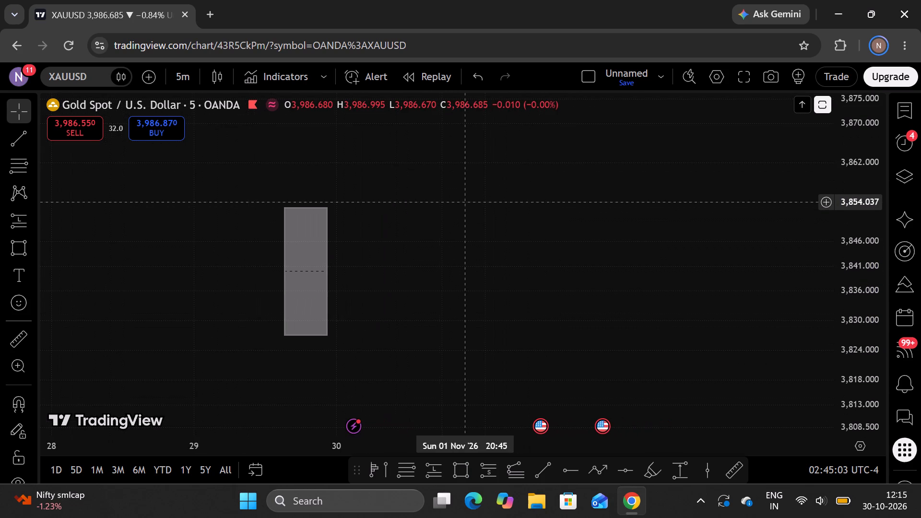
drag(463, 201, 550, 218)
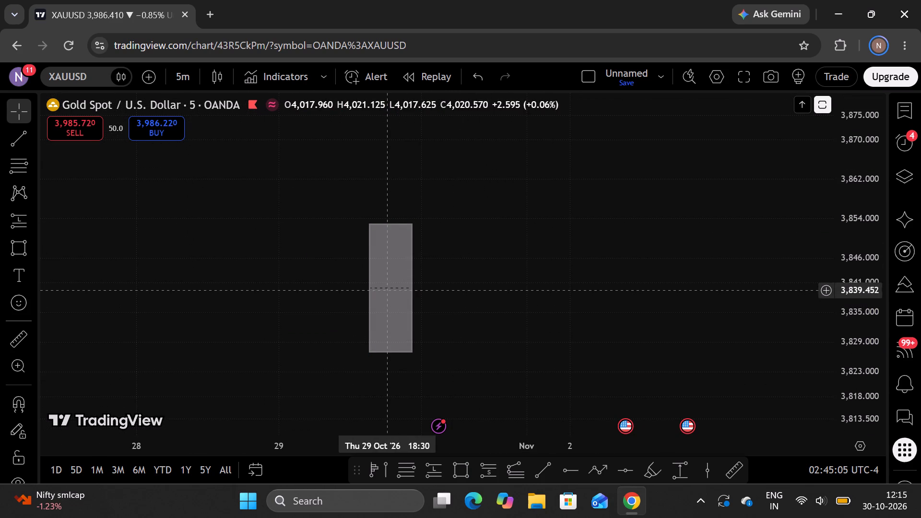
drag(388, 289, 327, 268)
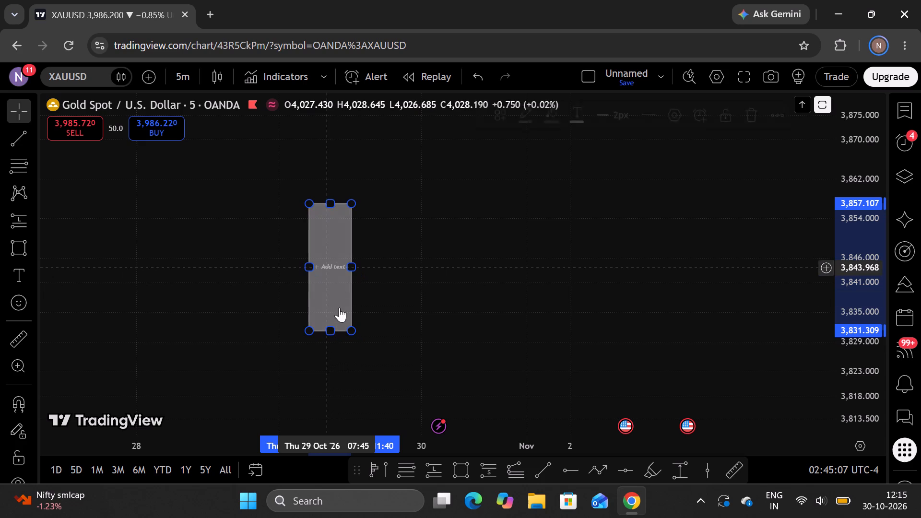
Make the new rectangle's fill more opaque and set its border opacity to 59%.
click(541, 113)
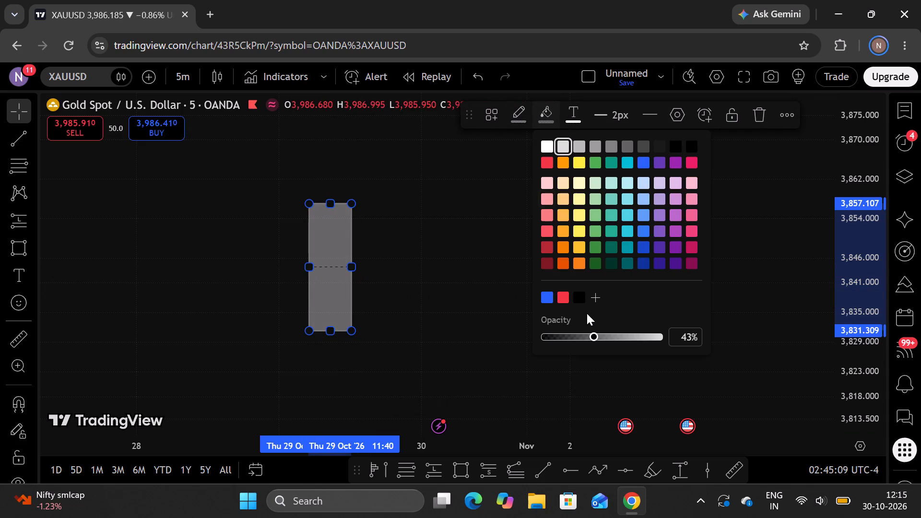
click(617, 335)
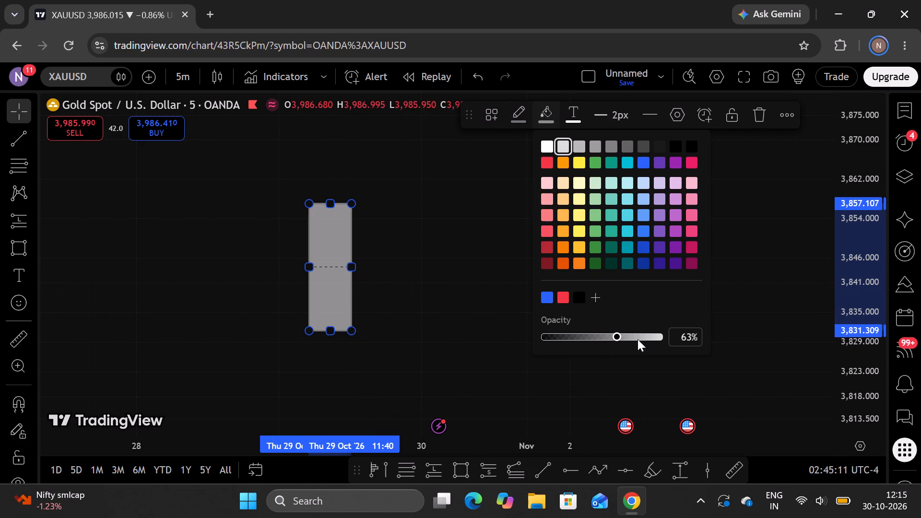
click(634, 332)
click(517, 110)
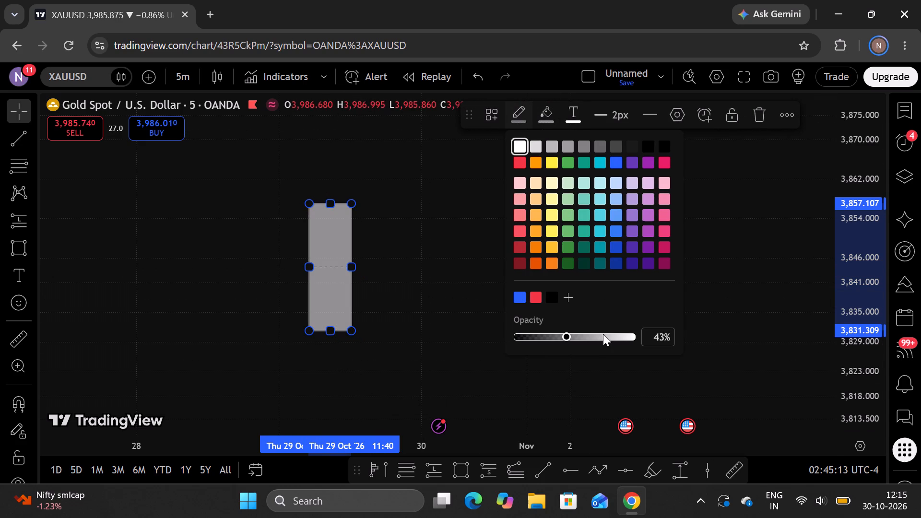
click(603, 334)
click(585, 335)
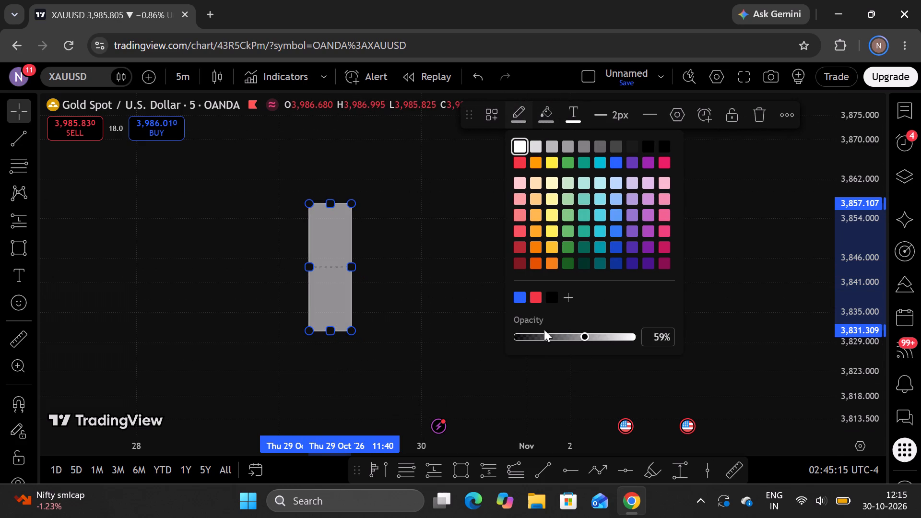
click(468, 296)
Draw a vertical trend line as a wick through the grey 29 Oct rectangle, from about 3,862.8 down to 3,827.
drag(532, 251, 522, 253)
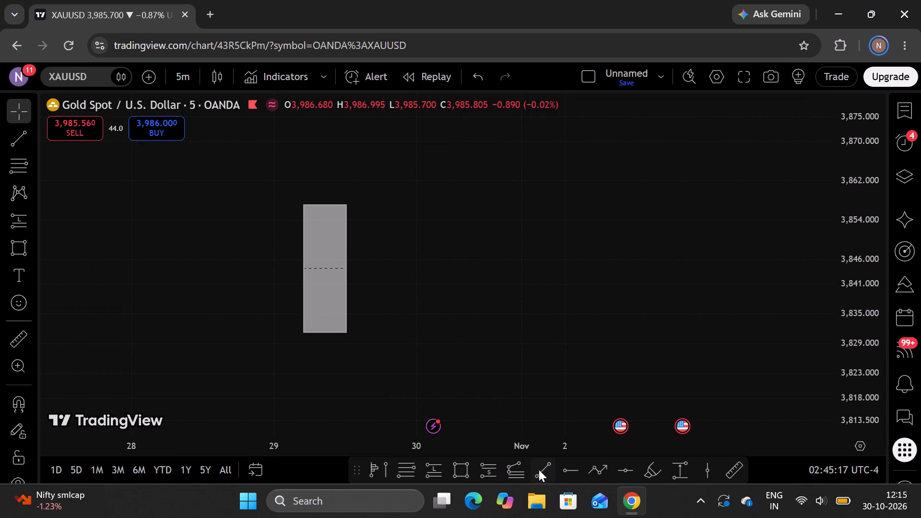
click(548, 469)
click(537, 464)
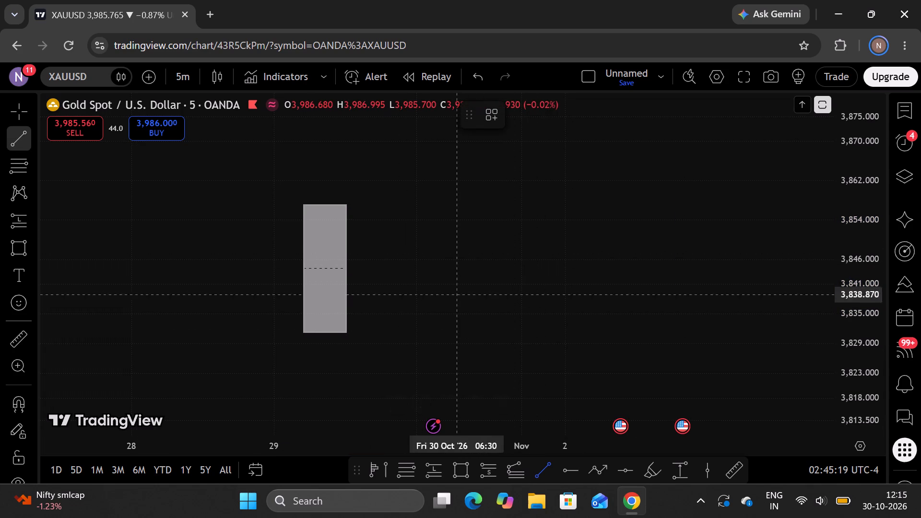
click(324, 177)
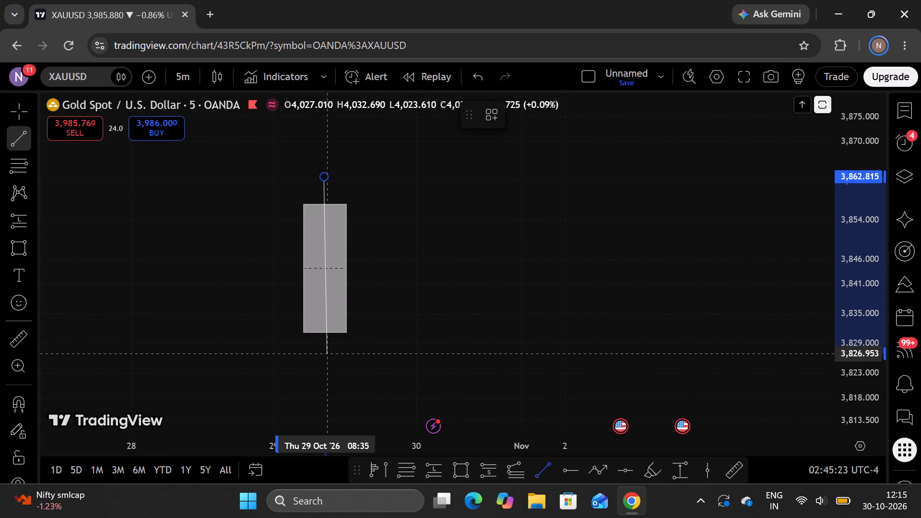
click(325, 354)
Draw a second grey rectangle just after the first candle on 29 Oct, from about 3,844.6 up to 3,871.
drag(445, 336, 418, 346)
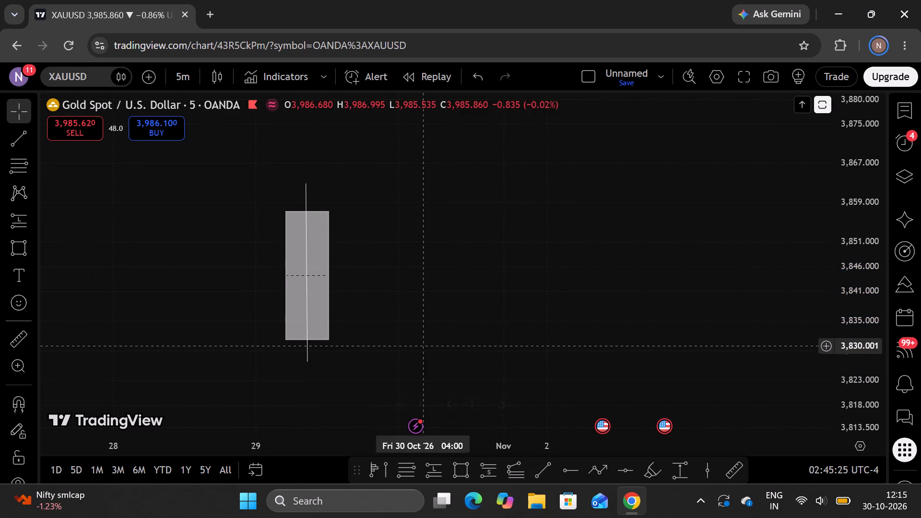
click(471, 448)
click(460, 469)
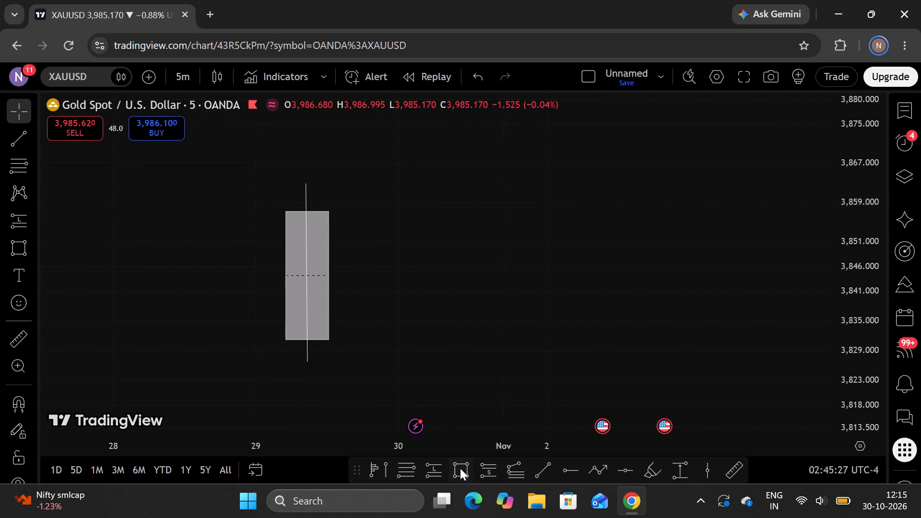
click(348, 273)
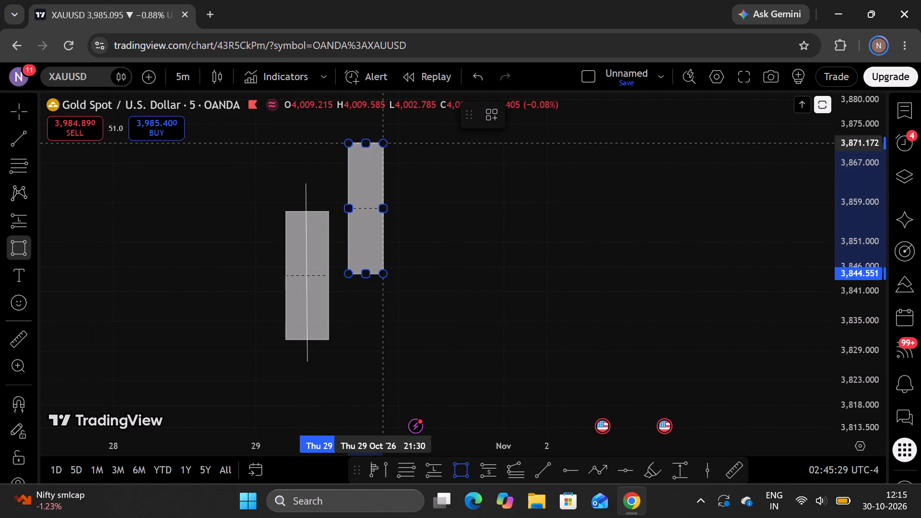
click(386, 145)
Draw a vertical trend line as a wick through the second grey rectangle, from about 3,872 down to 3,842.
click(540, 470)
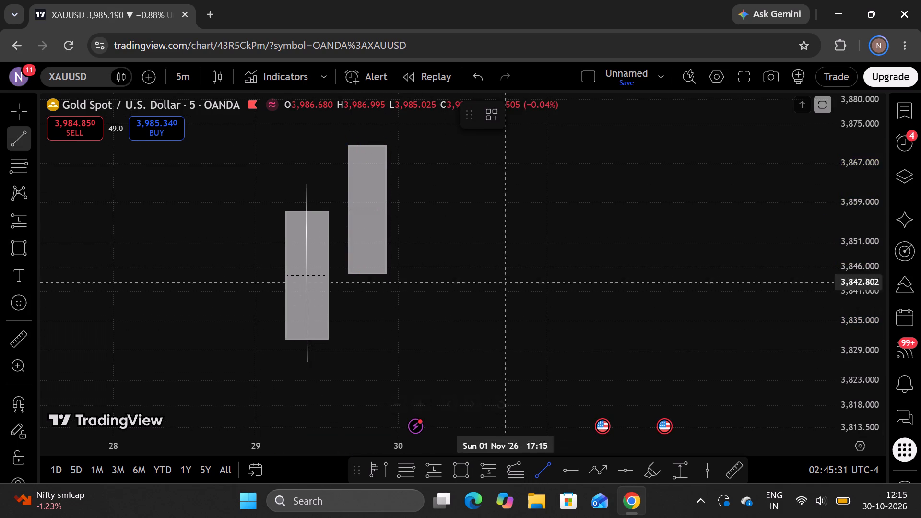
click(366, 138)
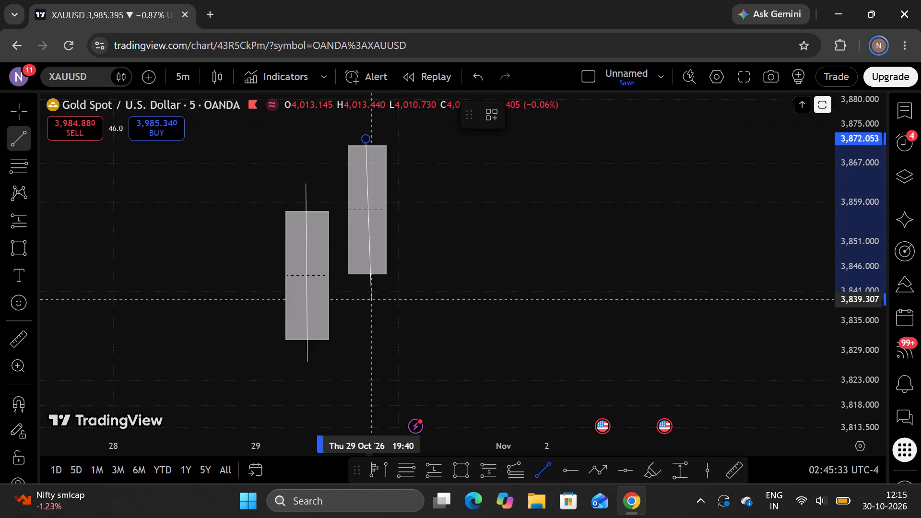
click(368, 285)
Add a white text label "1D" just above the second grey candle, at about 3,876.9 on 29 Oct.
drag(486, 254, 470, 281)
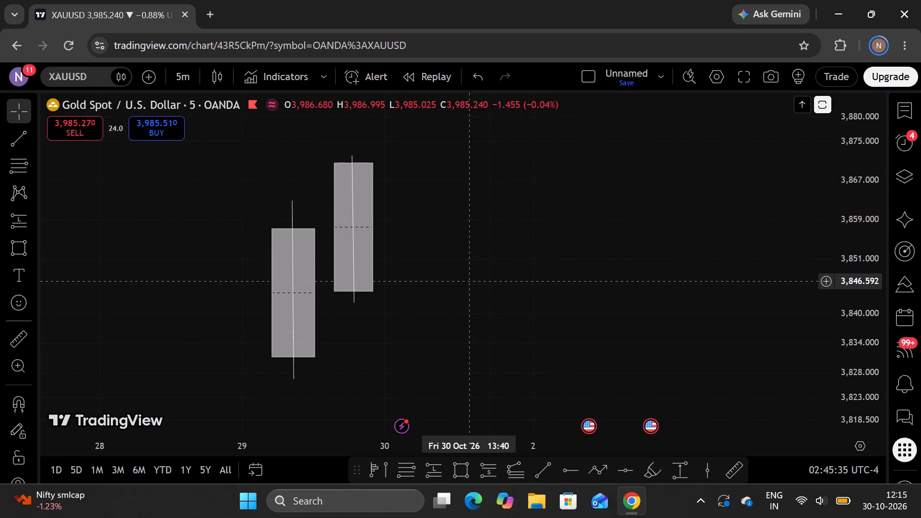
drag(470, 281, 418, 273)
drag(426, 220, 435, 297)
drag(501, 371, 472, 409)
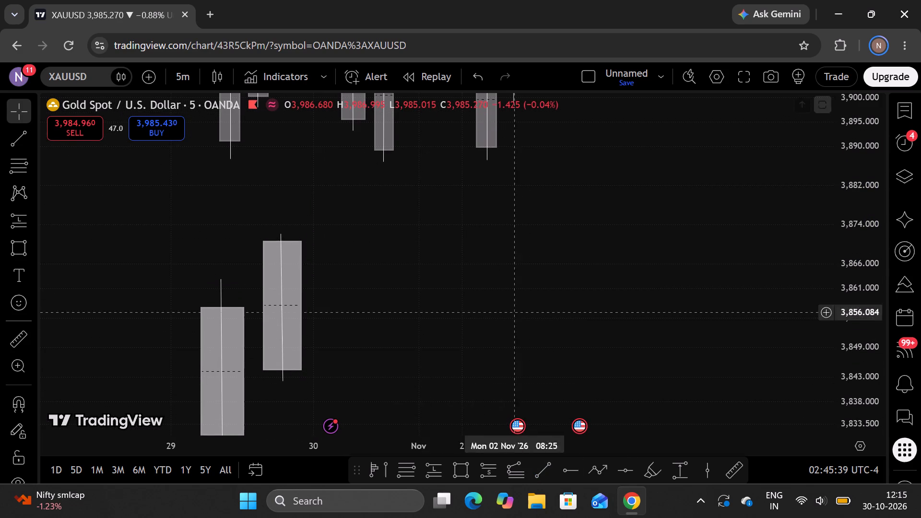
drag(428, 253, 475, 284)
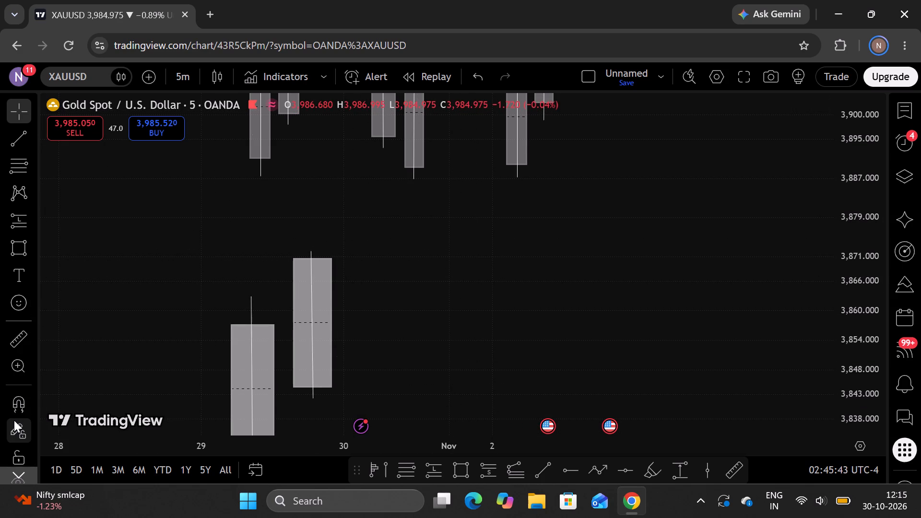
click(22, 269)
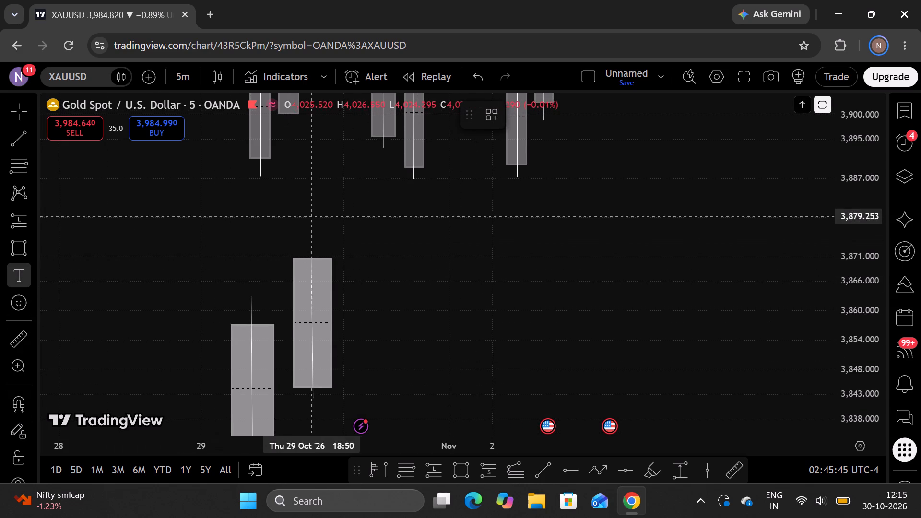
click(296, 228)
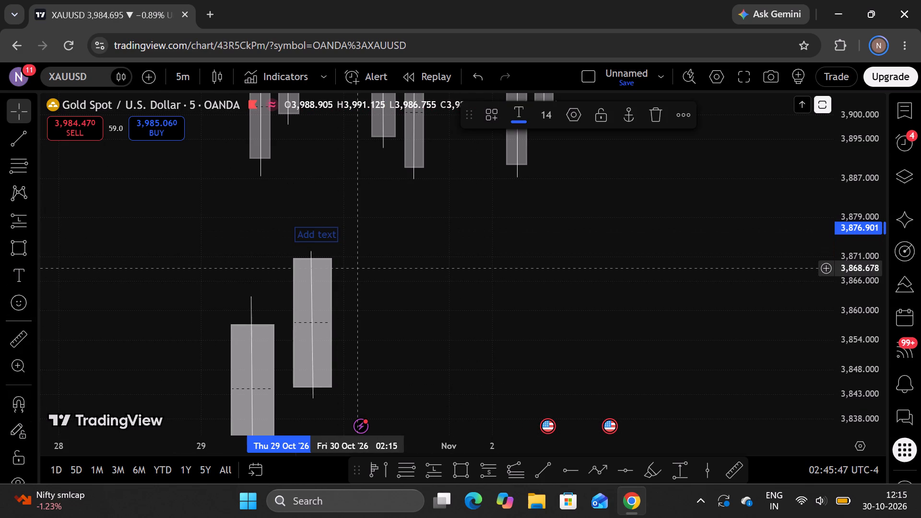
key(1)
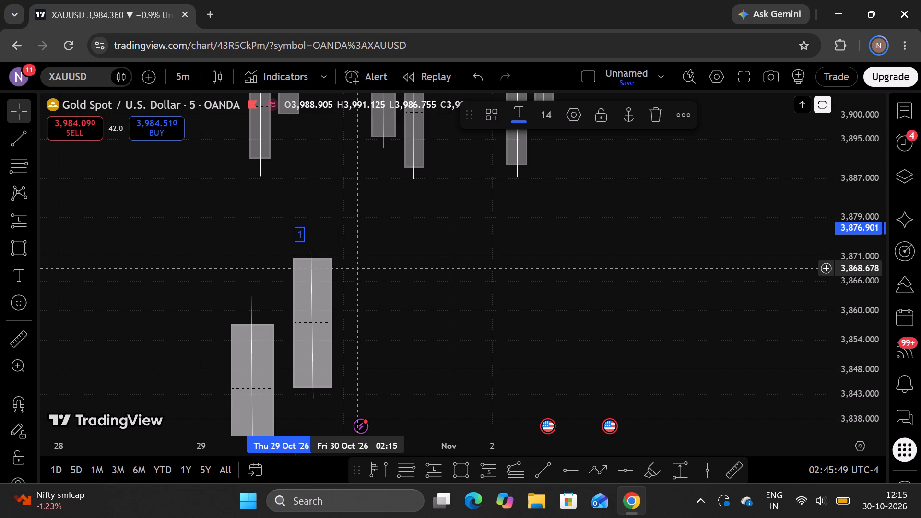
key(d)
key(BackSpace)
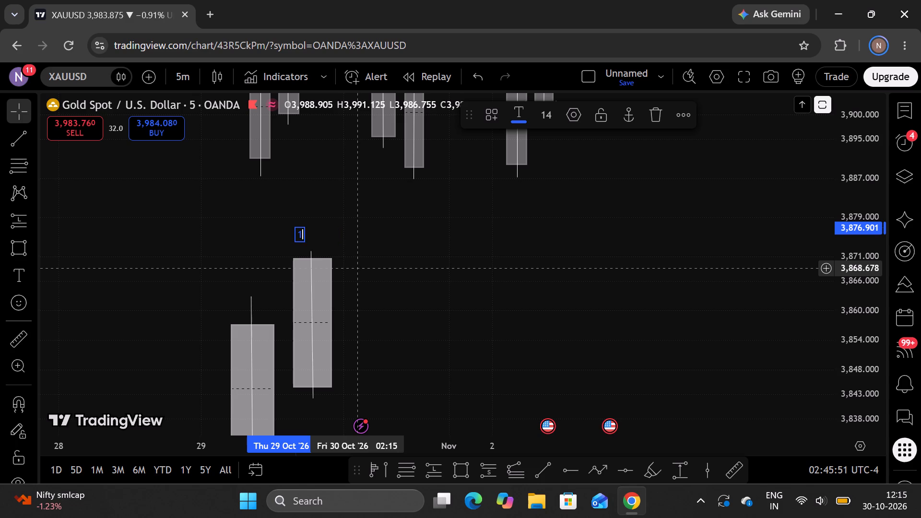
key(d)
click(520, 121)
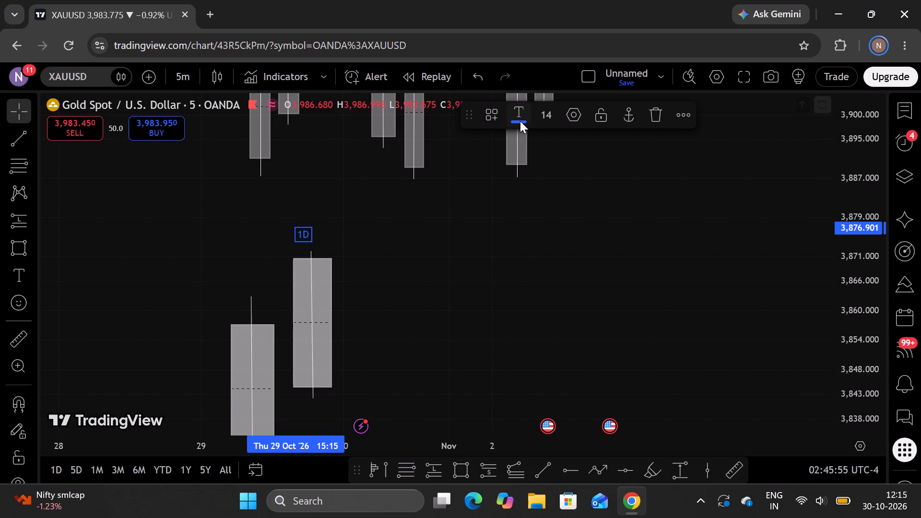
click(518, 147)
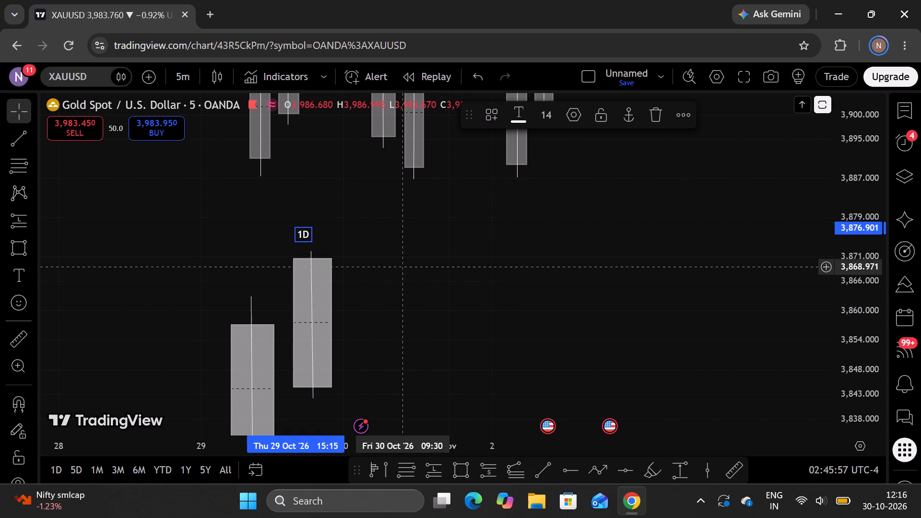
click(421, 219)
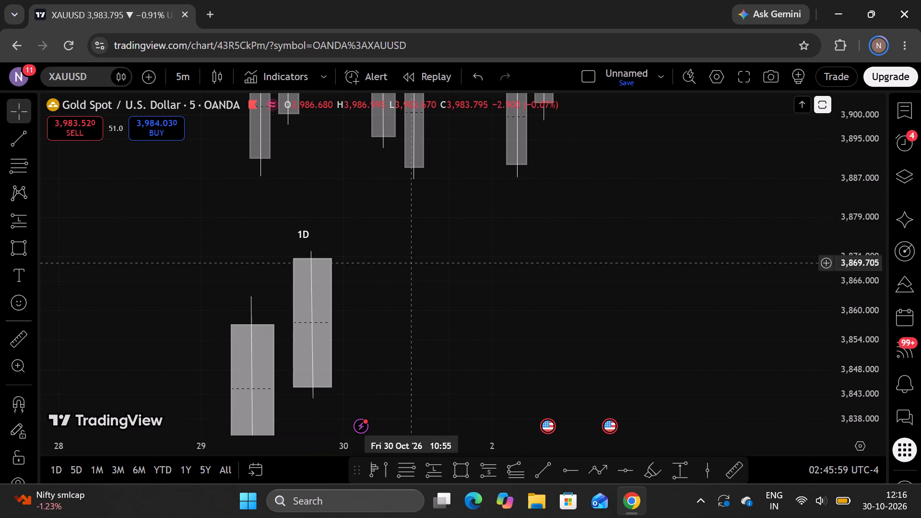
Draw a grey rectangle spaced apart after the 1D pair, from 30 Oct to 1 Nov, between about 3,837.4 and 3,862.
drag(413, 293, 396, 268)
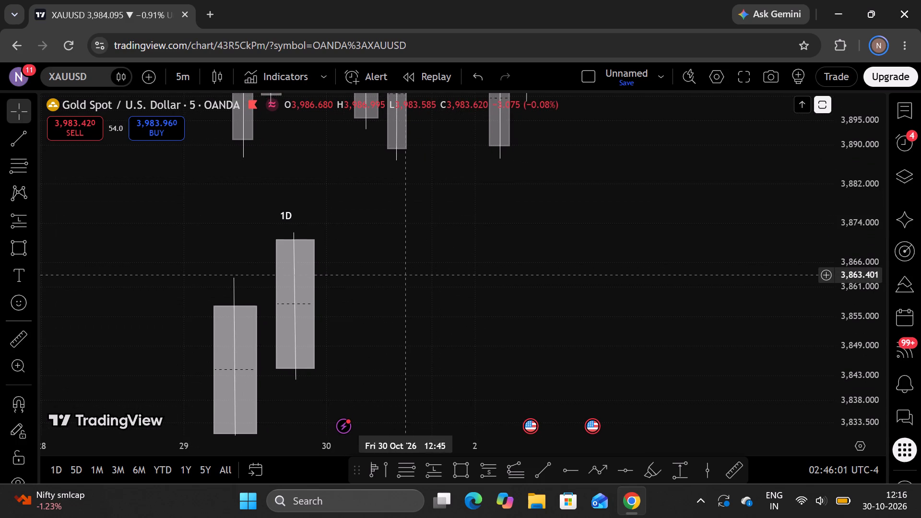
drag(461, 350, 409, 318)
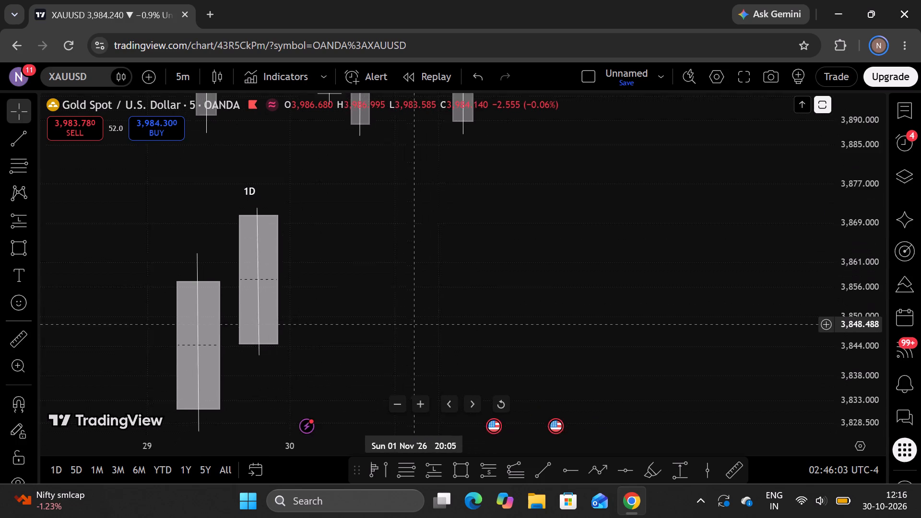
drag(409, 318, 348, 325)
drag(470, 370, 409, 382)
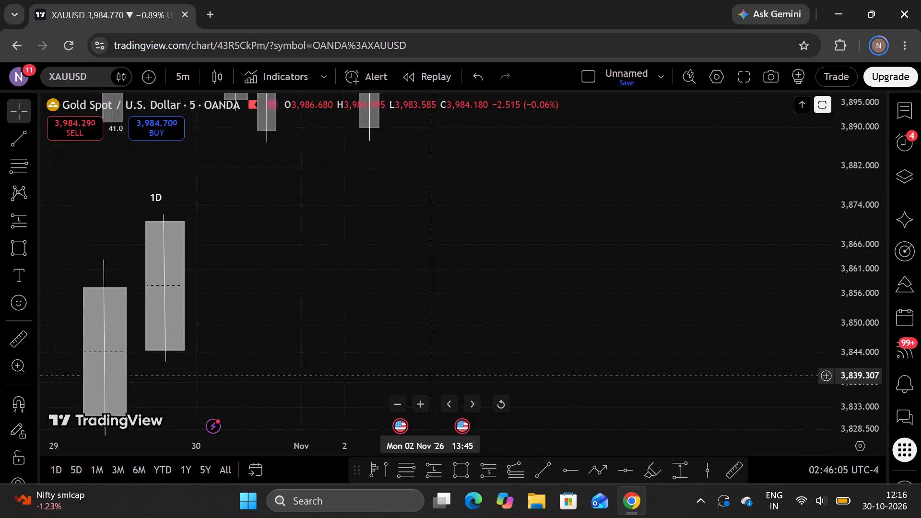
drag(409, 382, 551, 424)
scroll(548, 399, down, 5)
drag(780, 253, 569, 154)
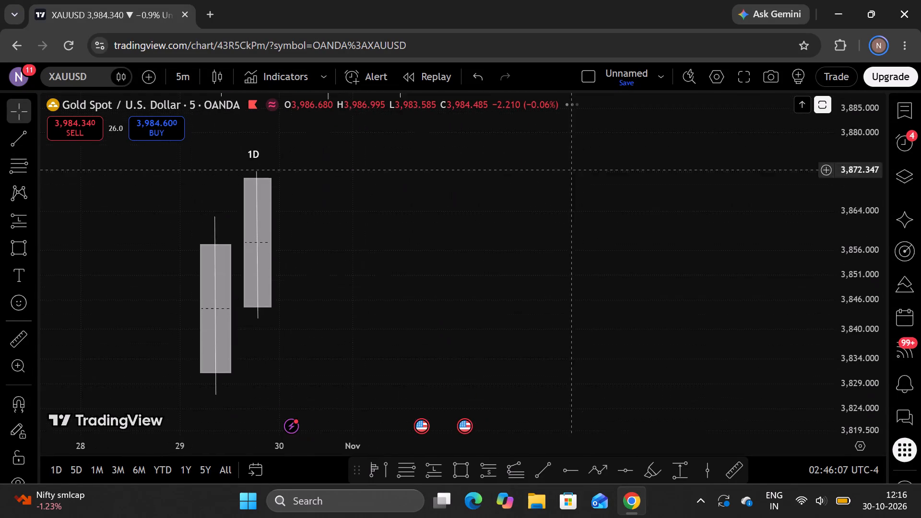
drag(569, 154, 561, 165)
scroll(542, 235, up, 4)
drag(352, 249, 517, 219)
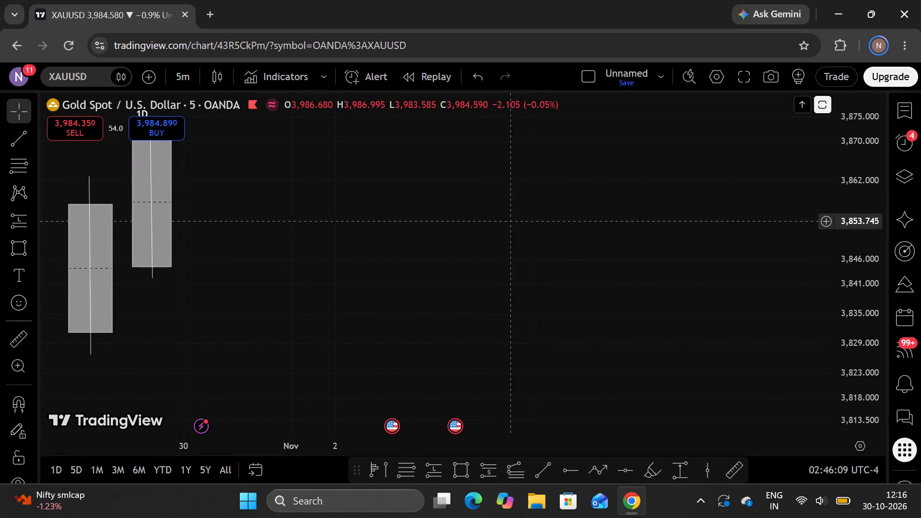
drag(470, 250, 458, 299)
drag(847, 325, 846, 354)
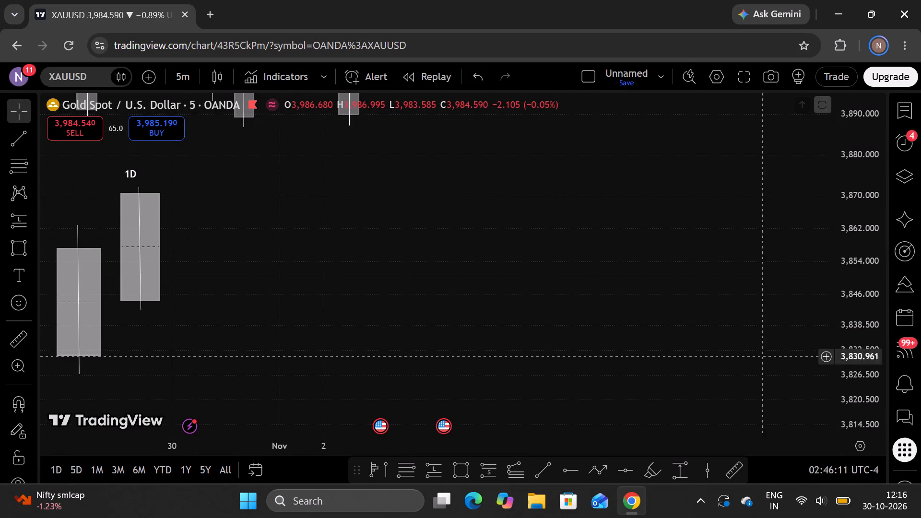
click(463, 472)
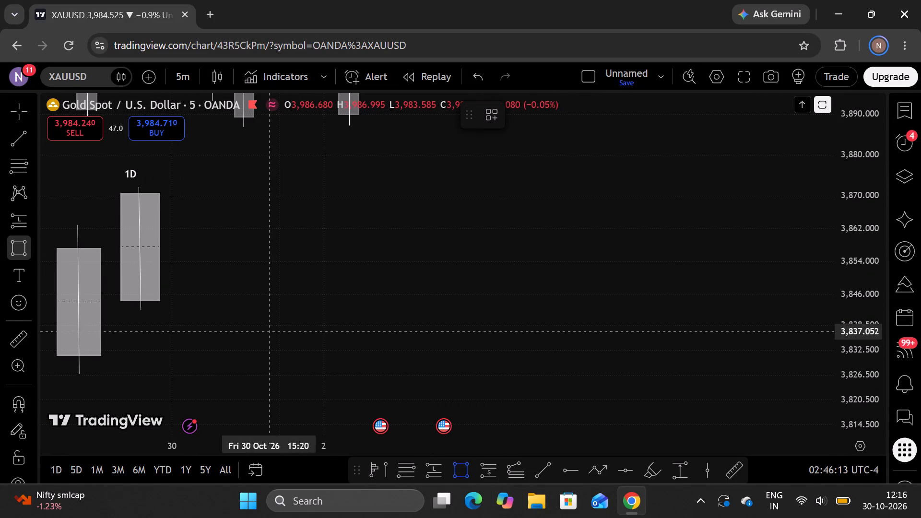
click(268, 330)
click(303, 228)
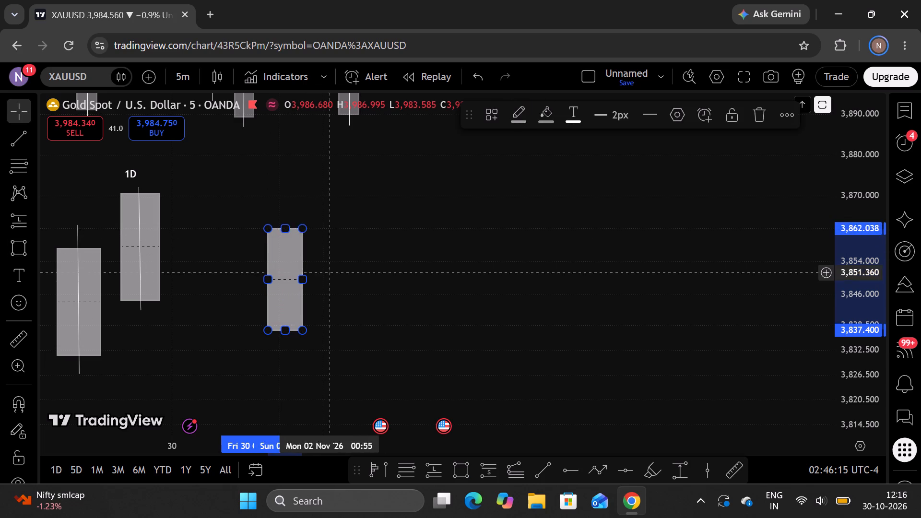
Draw a vertical trend line as a wick through the new grey rectangle, from about 3,868 down to 3,832.
drag(367, 286, 377, 297)
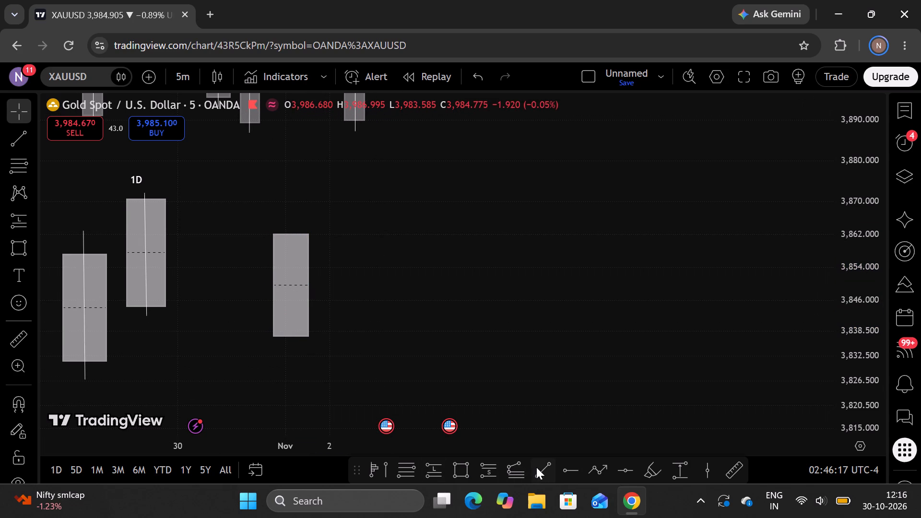
click(543, 472)
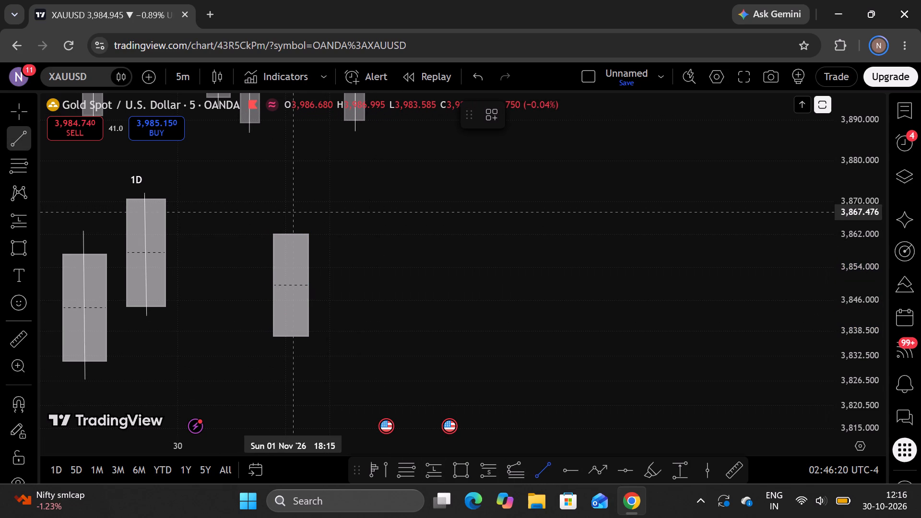
click(292, 210)
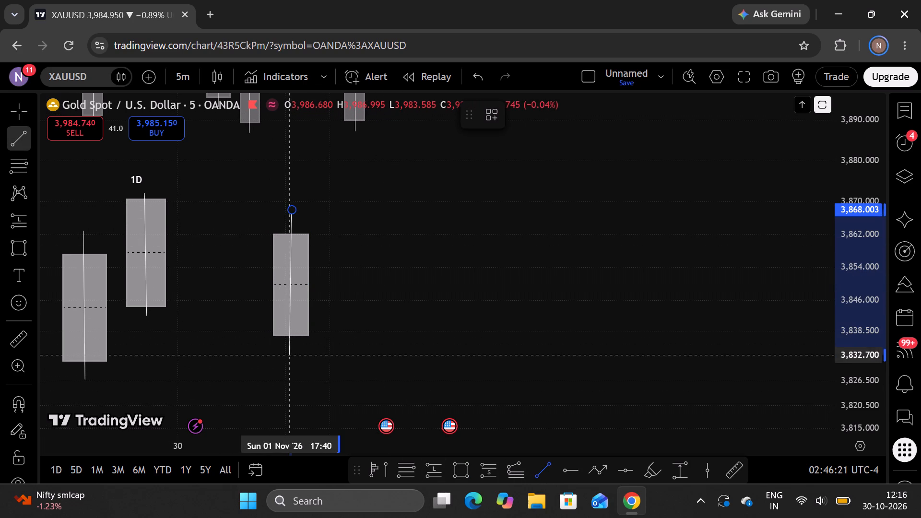
click(291, 357)
Draw a short grey rectangle beside the third candle, ending 2 Nov 02:30, from about 3,835 up to 3,844.7.
drag(481, 313, 450, 329)
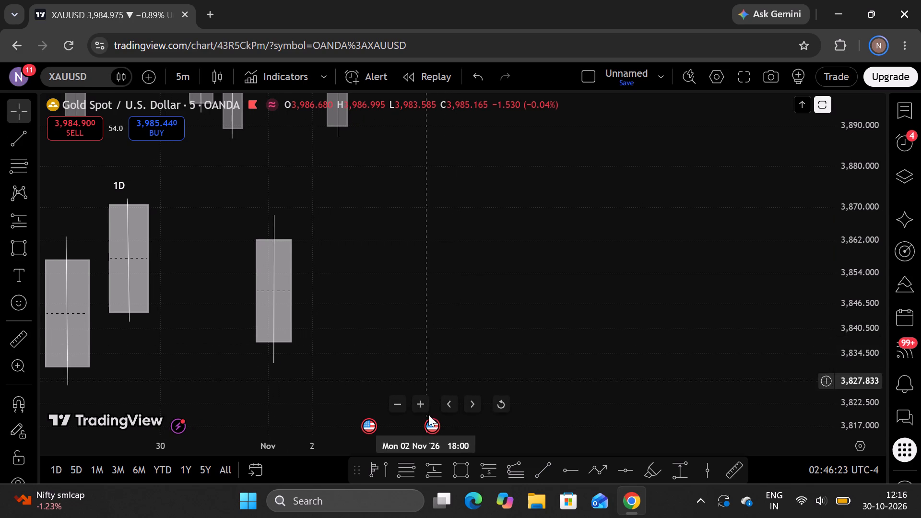
click(456, 467)
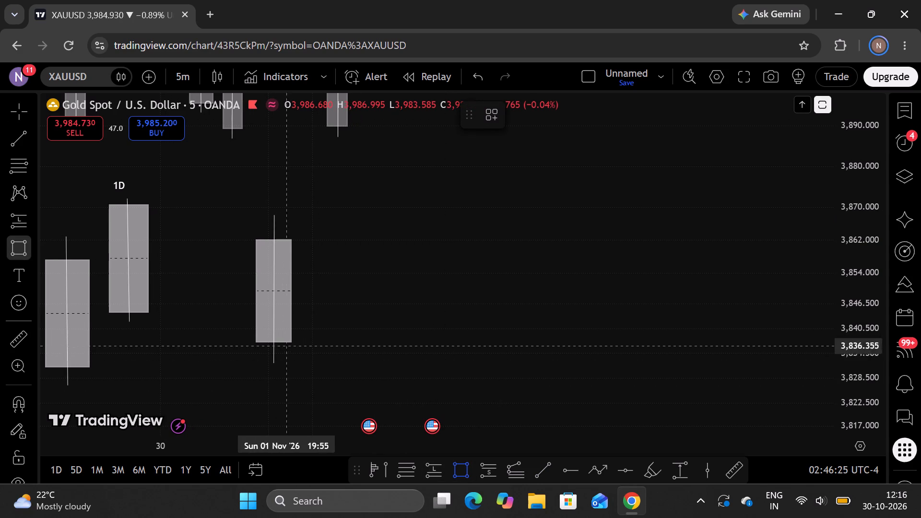
click(301, 351)
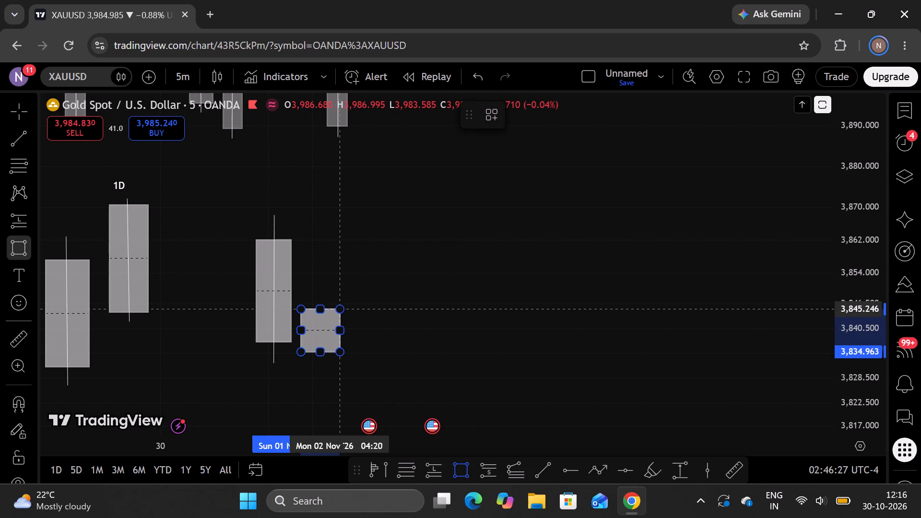
click(328, 311)
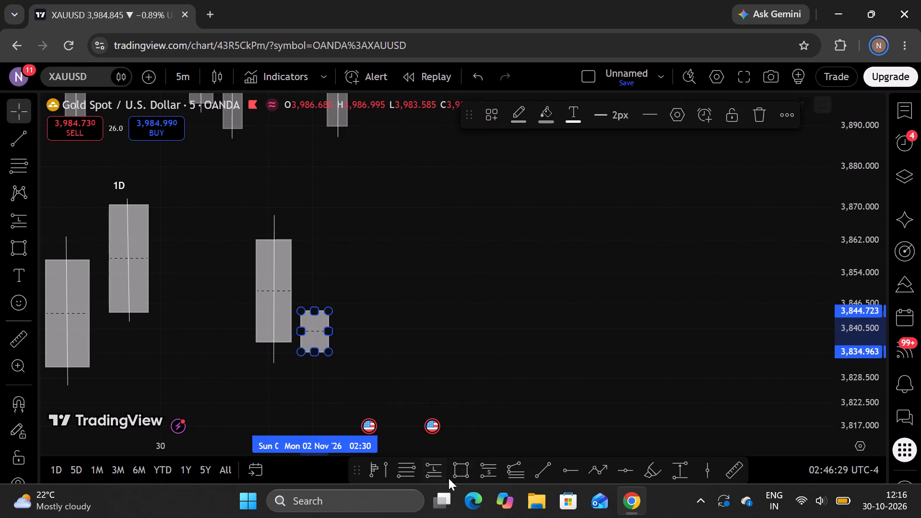
Draw a vertical trend line as a wick through the short grey rectangle, from about 3,847.5 down to 3,830.1.
click(536, 471)
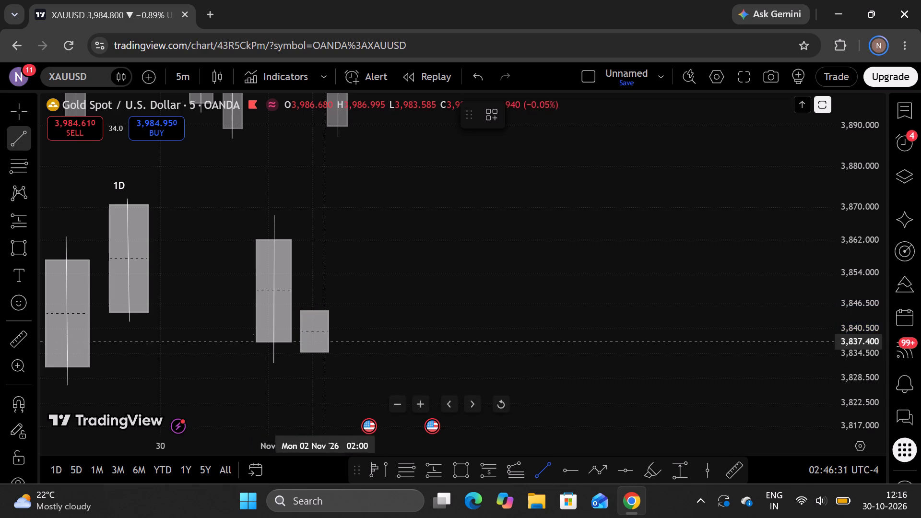
click(314, 299)
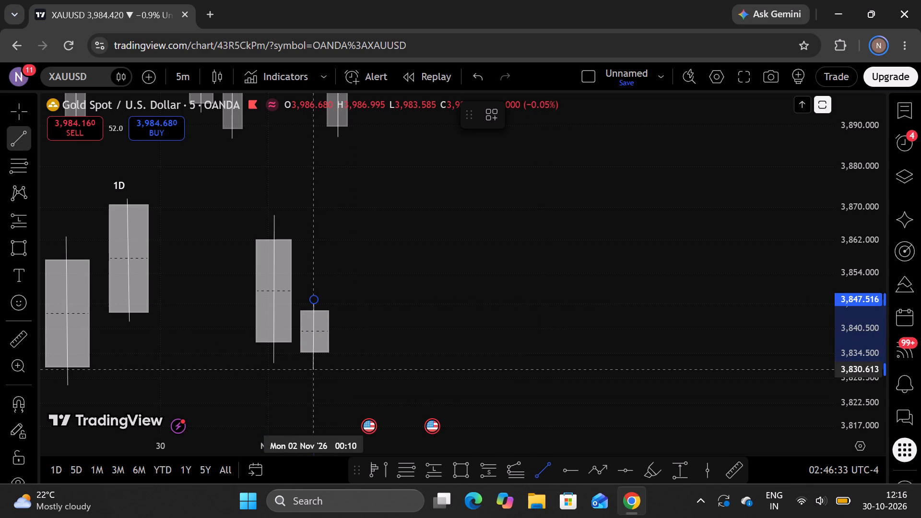
click(313, 369)
click(390, 370)
drag(437, 361, 413, 363)
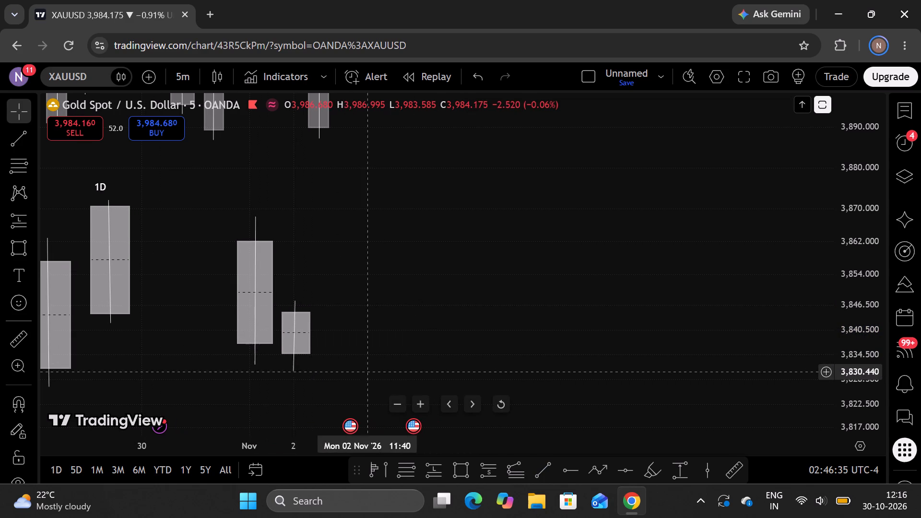
click(293, 371)
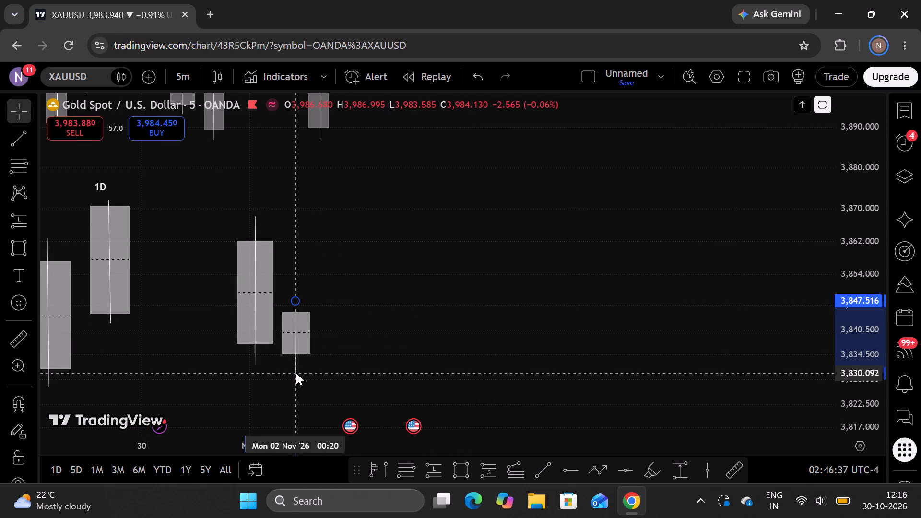
click(392, 356)
Draw a tall grey rectangle spaced apart after the short candle, between about 3,833.6 and 3,860.5.
drag(464, 351, 432, 357)
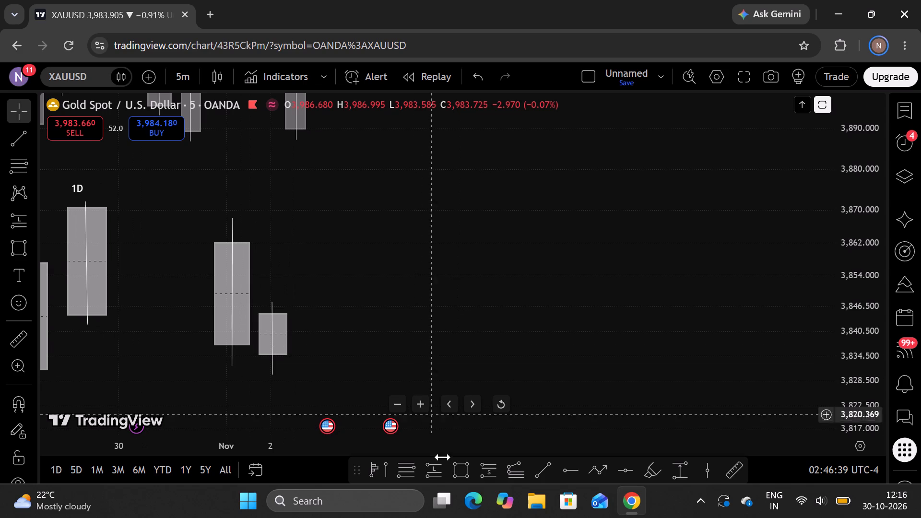
click(450, 469)
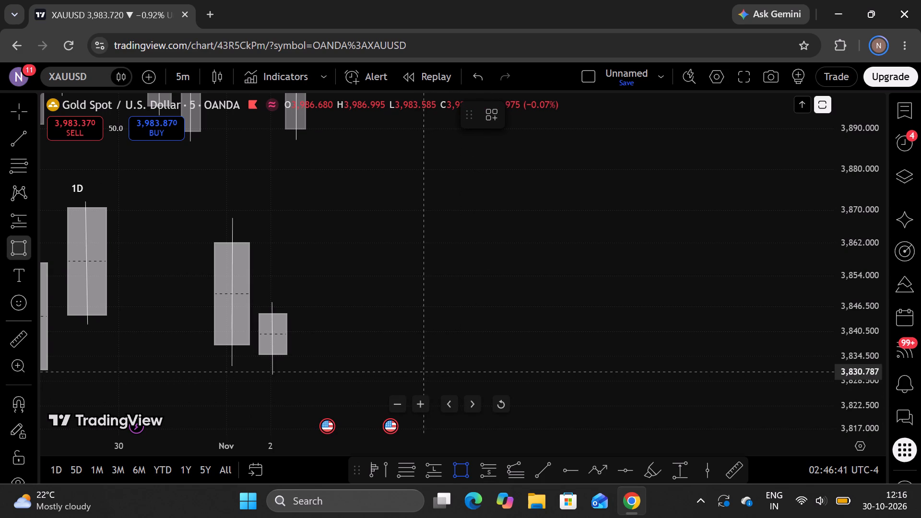
click(421, 360)
click(451, 249)
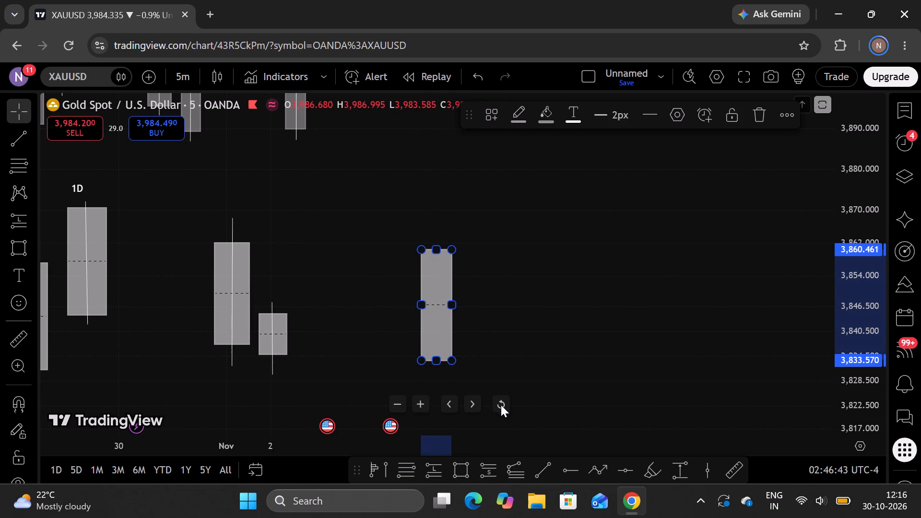
Draw a vertical trend line as a wick through the new tall rectangle, from about 3,864.7 down to 3,830.5.
click(541, 467)
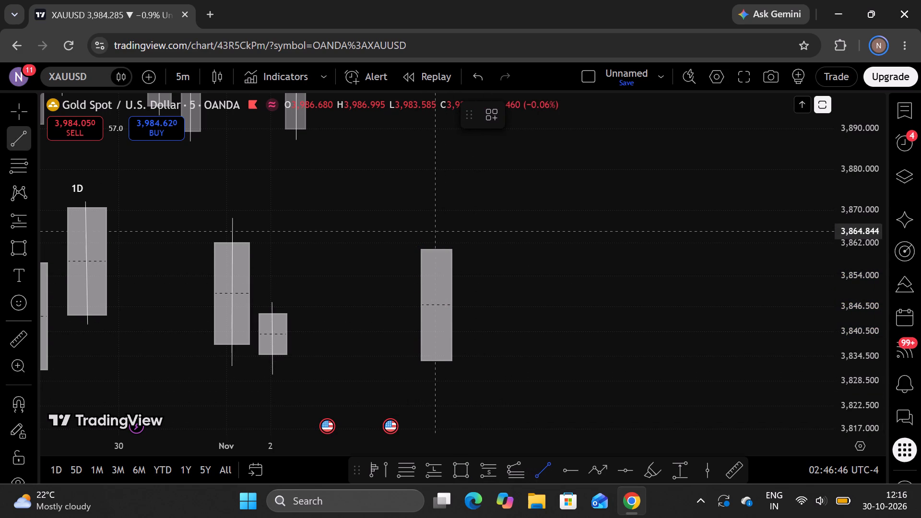
click(436, 232)
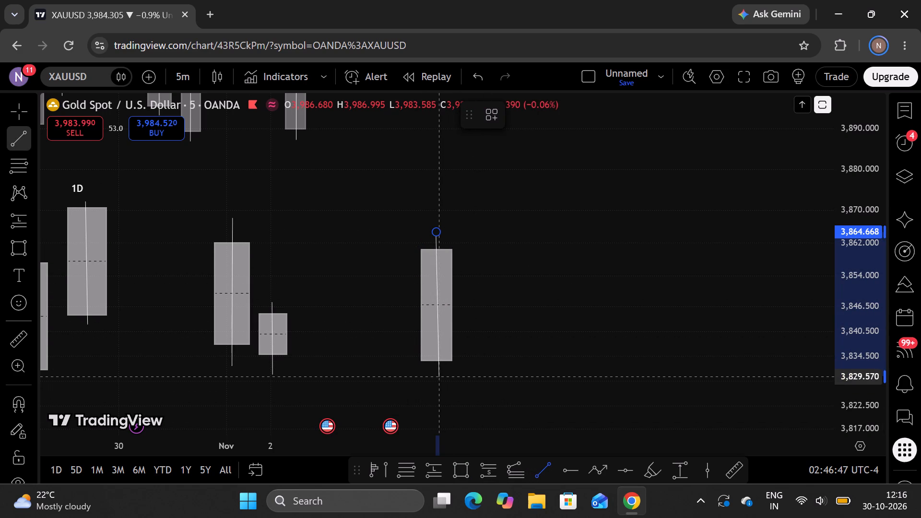
click(437, 373)
Draw a short grey rectangle just after the newest tall candle, from about 3,834.3 up to 3,843.9.
drag(530, 359, 521, 352)
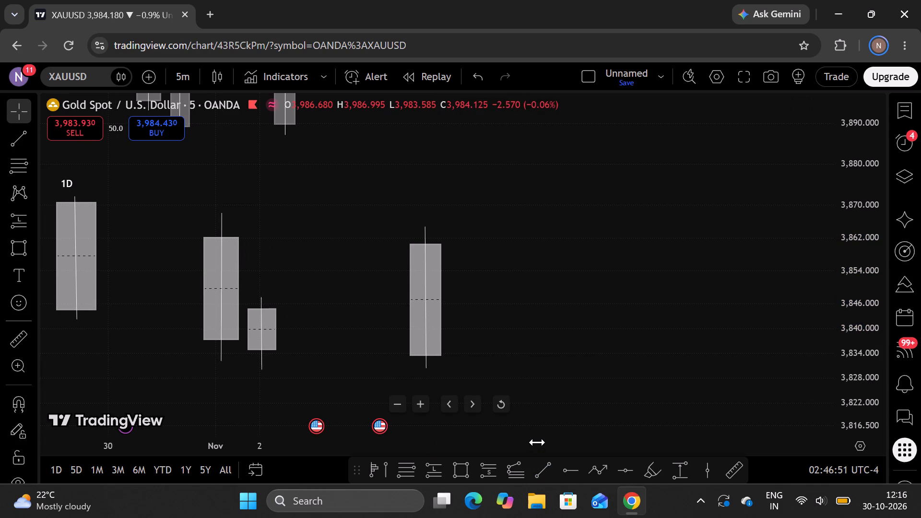
click(459, 468)
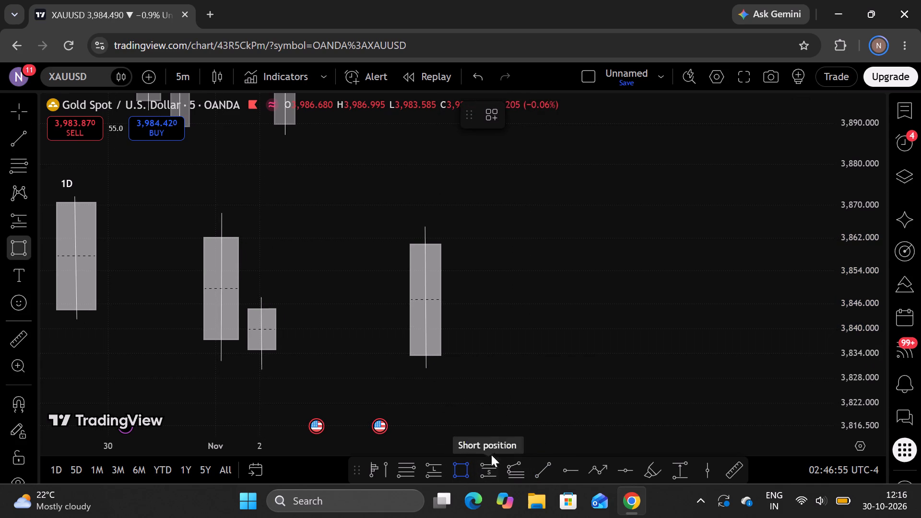
click(449, 352)
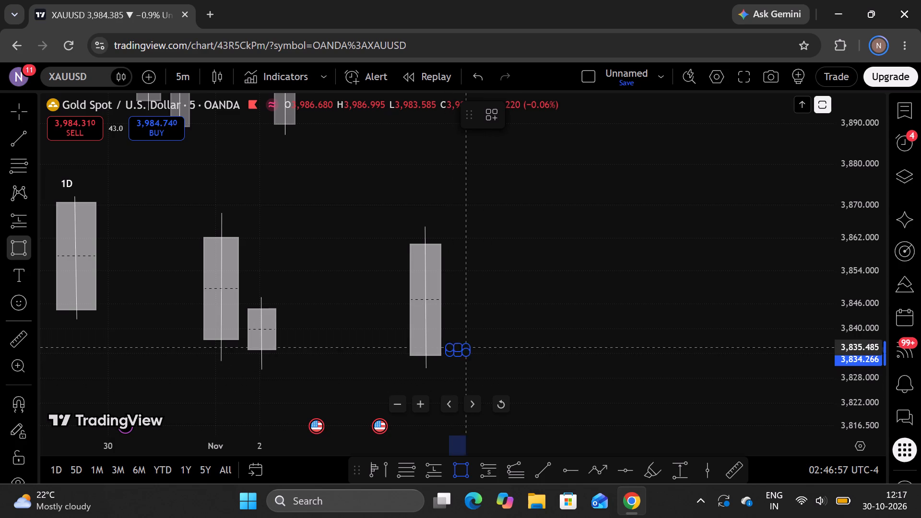
click(477, 313)
Draw a vertical trend line as a wick through the newest short rectangle, from about 3,848.0 down to 3,828.4.
click(543, 463)
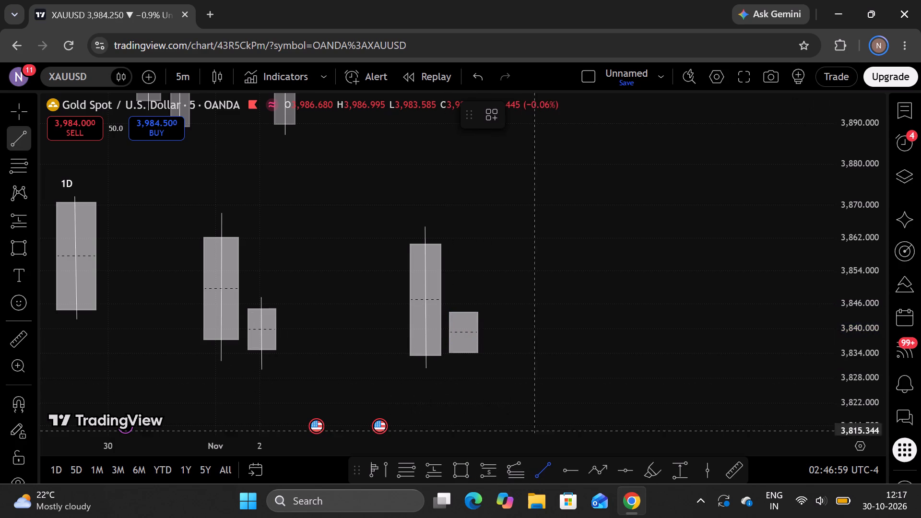
click(462, 297)
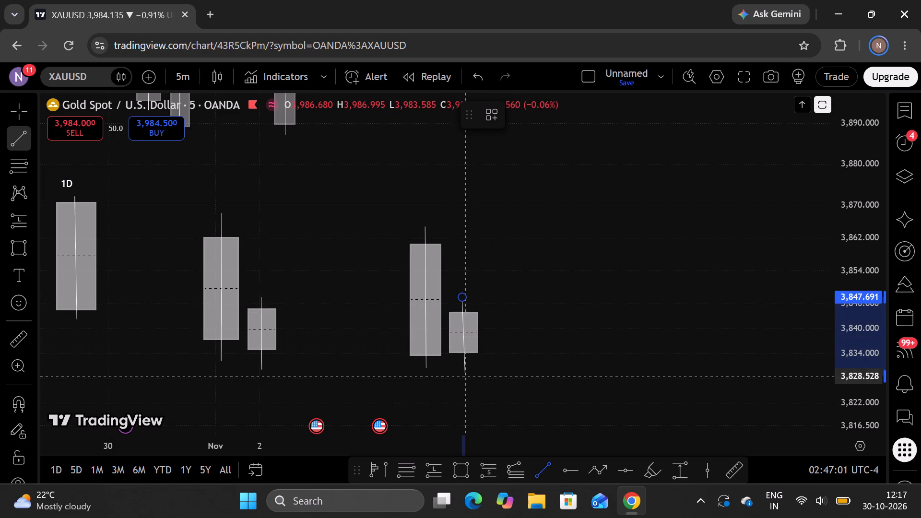
click(463, 377)
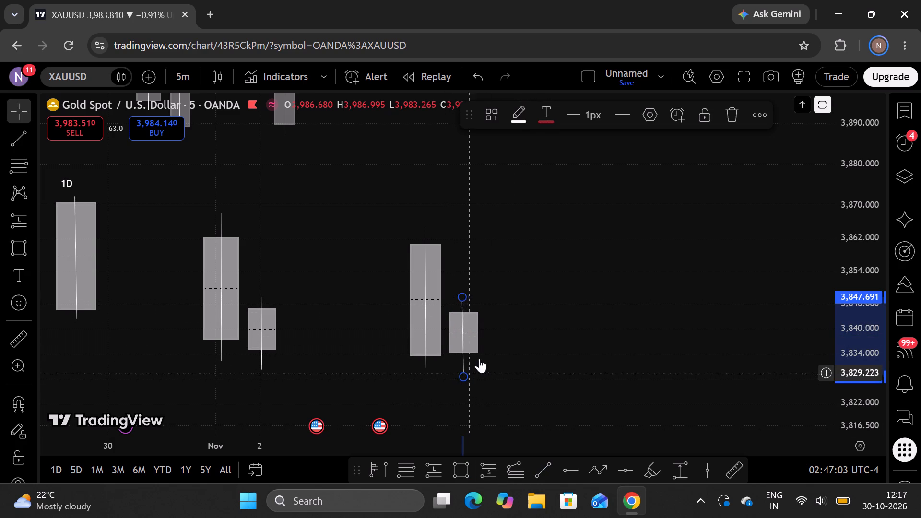
click(460, 296)
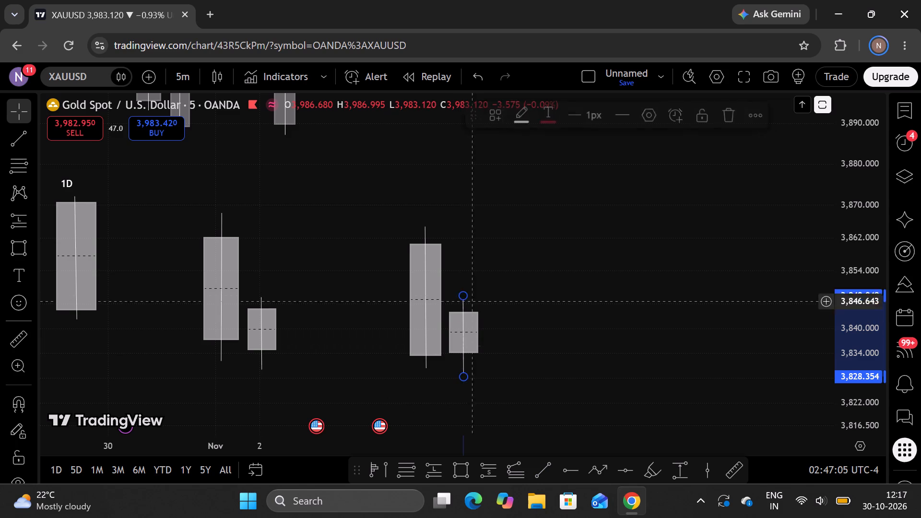
click(527, 360)
Recolour the fill and border of the newest short rectangle red.
drag(537, 360, 531, 363)
click(475, 337)
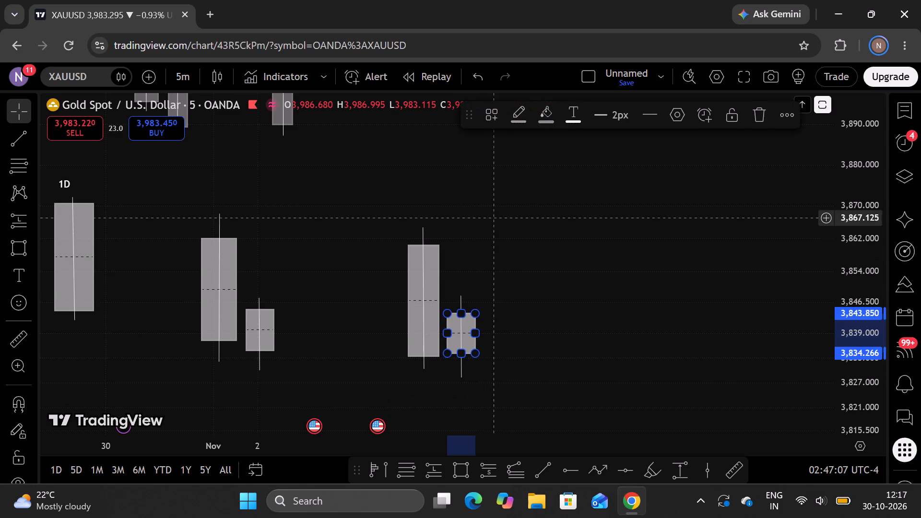
click(541, 118)
click(549, 164)
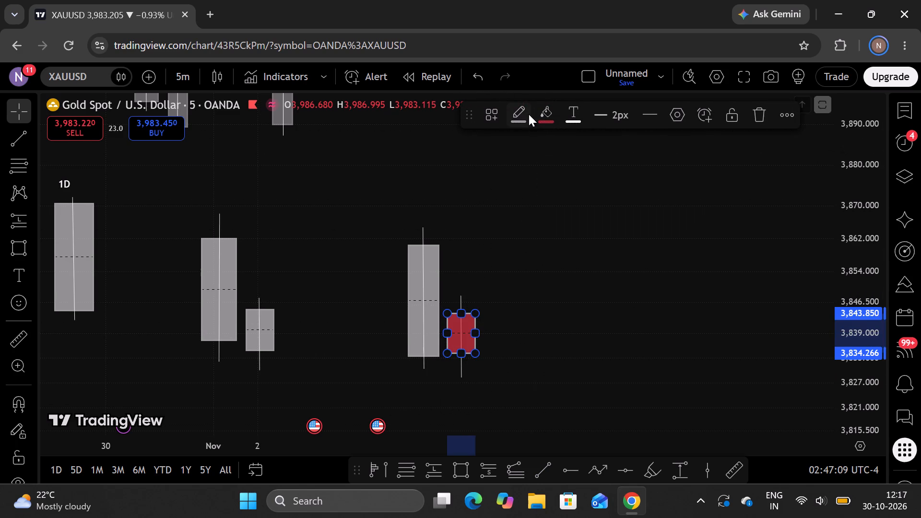
click(525, 113)
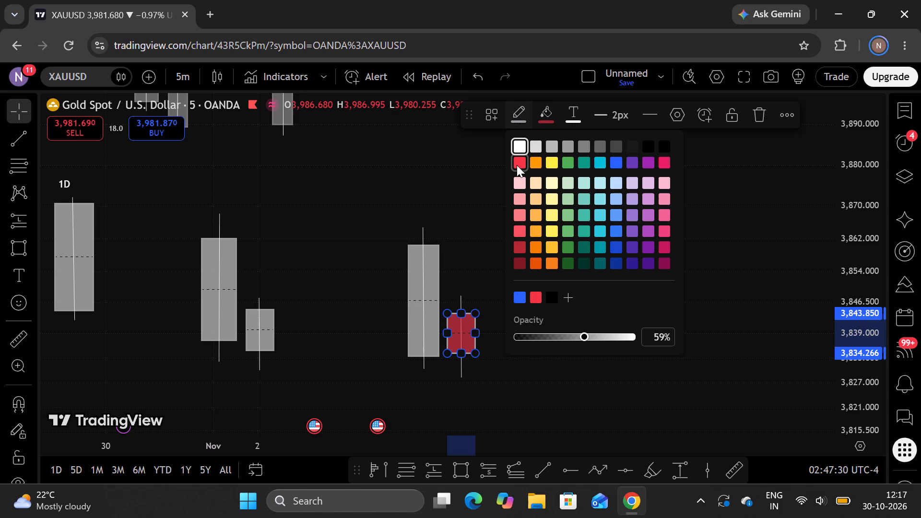
click(519, 161)
Recolour the wick of the newest short candle red.
click(461, 299)
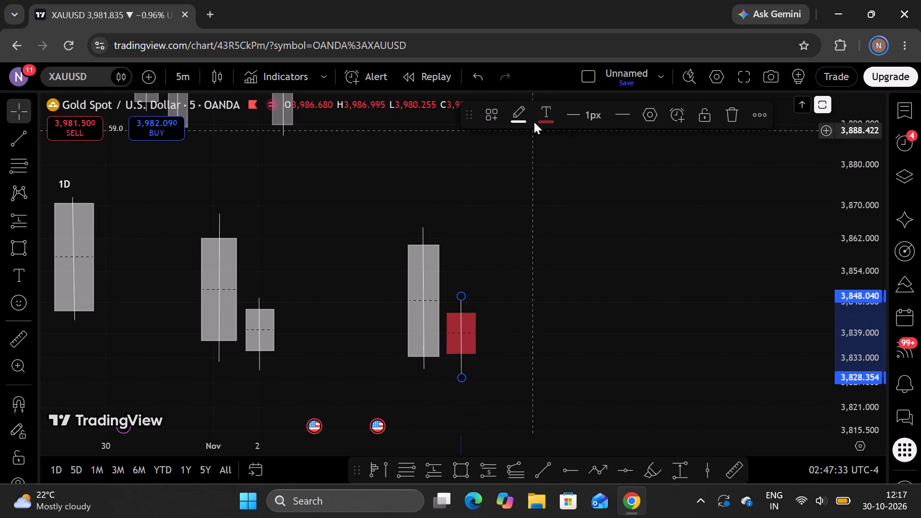
click(521, 115)
click(518, 162)
Recolour the fill and border of the short grey rectangle at 2 Nov red.
drag(340, 162, 343, 166)
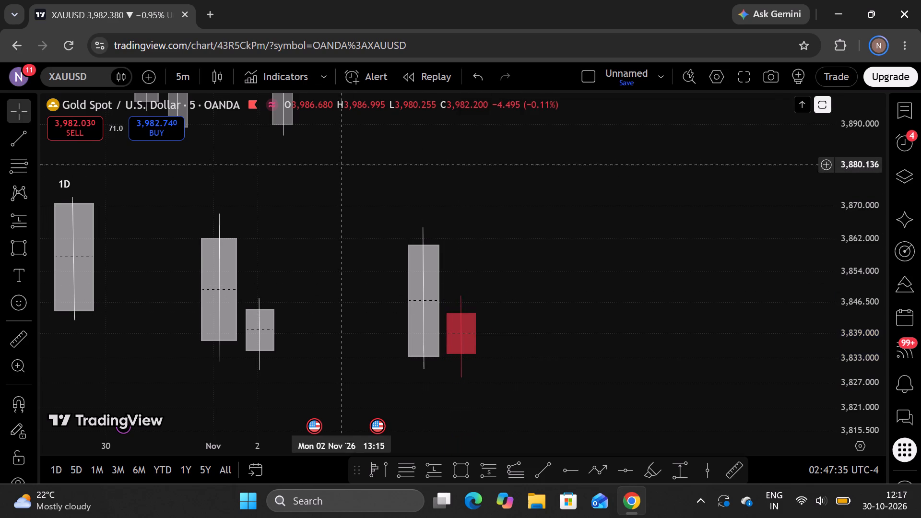
drag(343, 166, 383, 159)
click(311, 324)
click(534, 121)
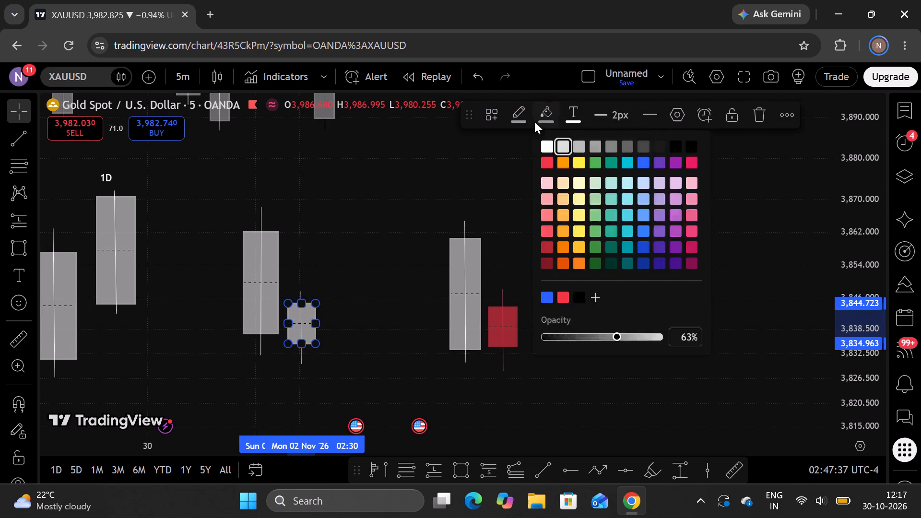
click(549, 157)
click(544, 120)
click(513, 114)
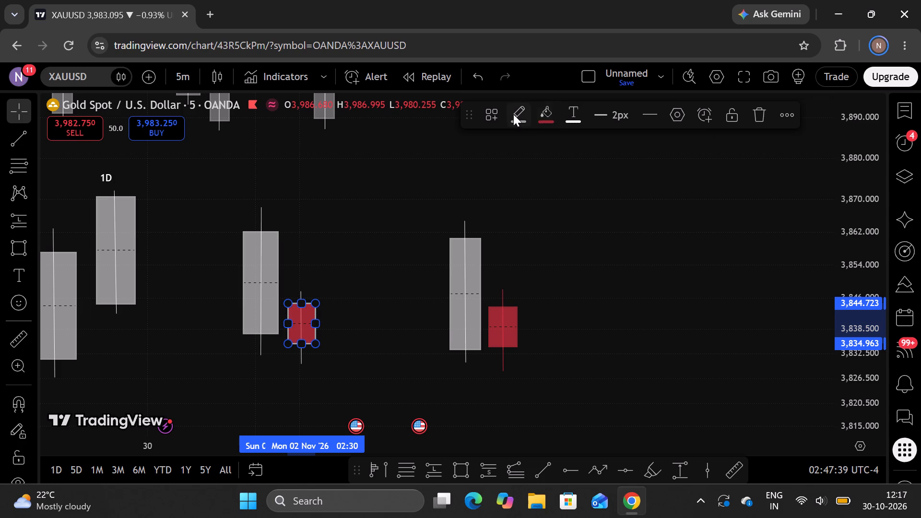
click(523, 160)
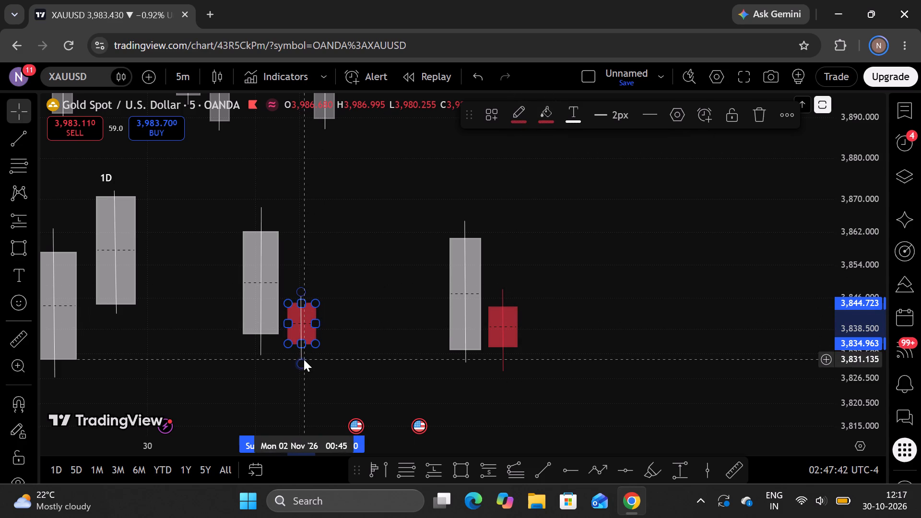
Recolour the wick of the short red candle at 2 Nov red.
click(304, 359)
click(528, 119)
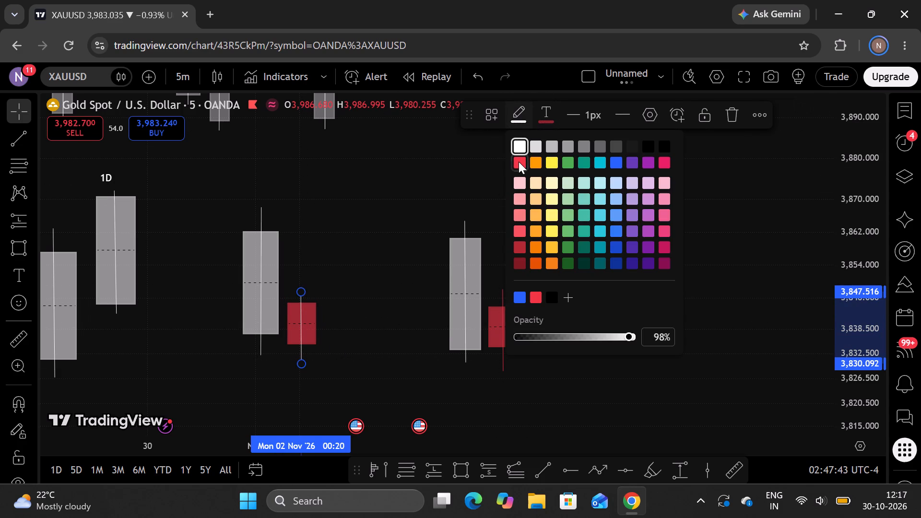
click(519, 162)
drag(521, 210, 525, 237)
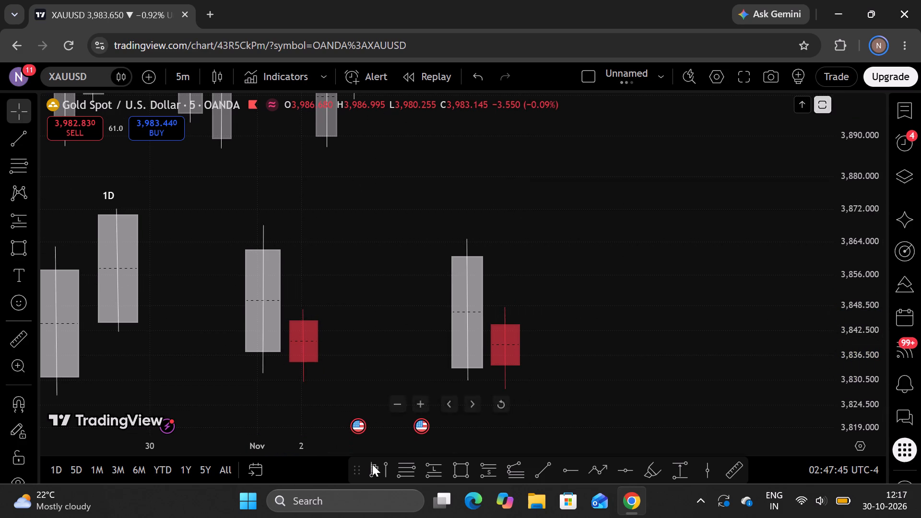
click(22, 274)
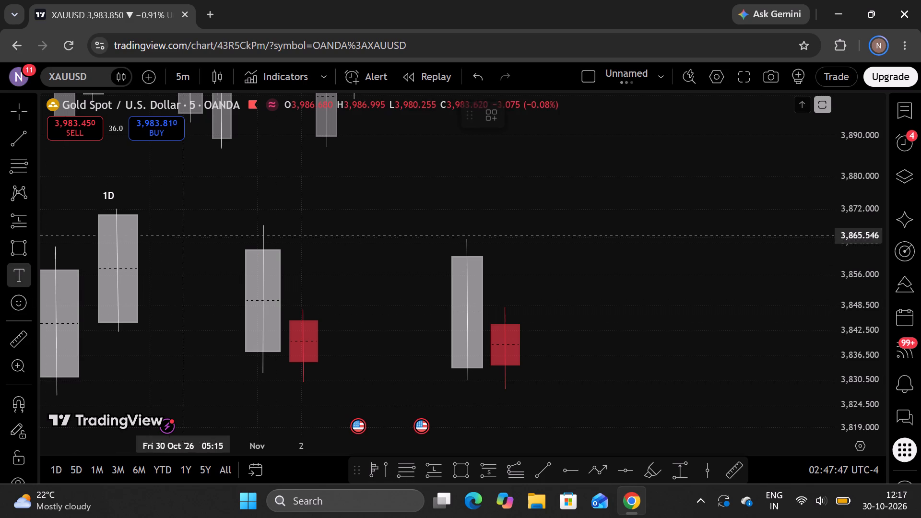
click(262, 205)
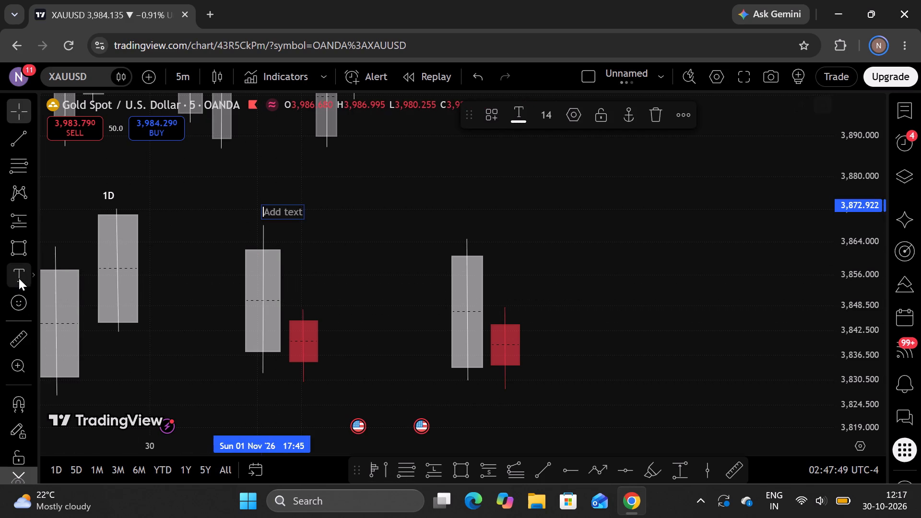
Add a white text label "1 H" above the last tall grey candle, at about 3,871.3.
click(18, 277)
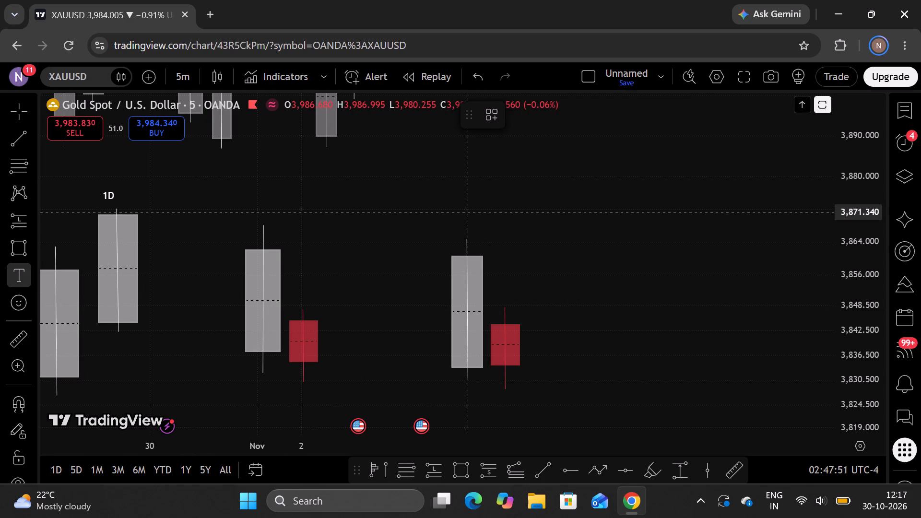
click(467, 212)
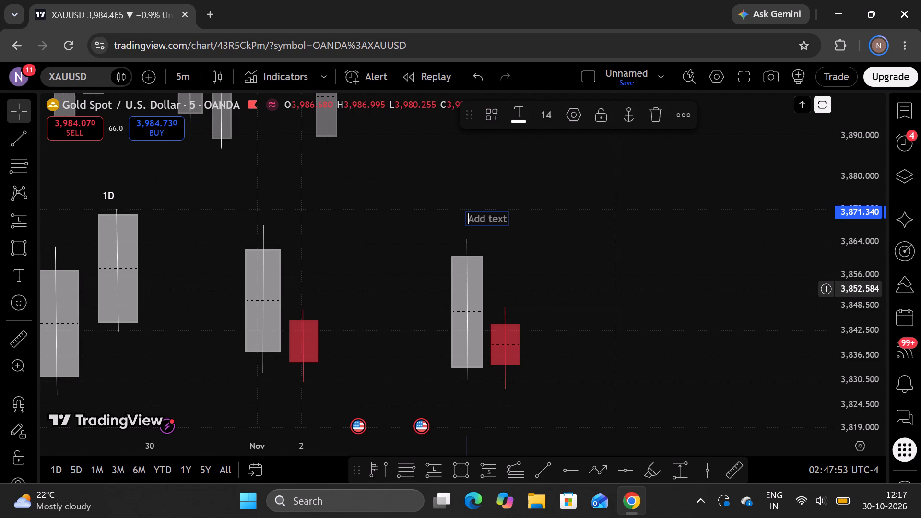
key(1)
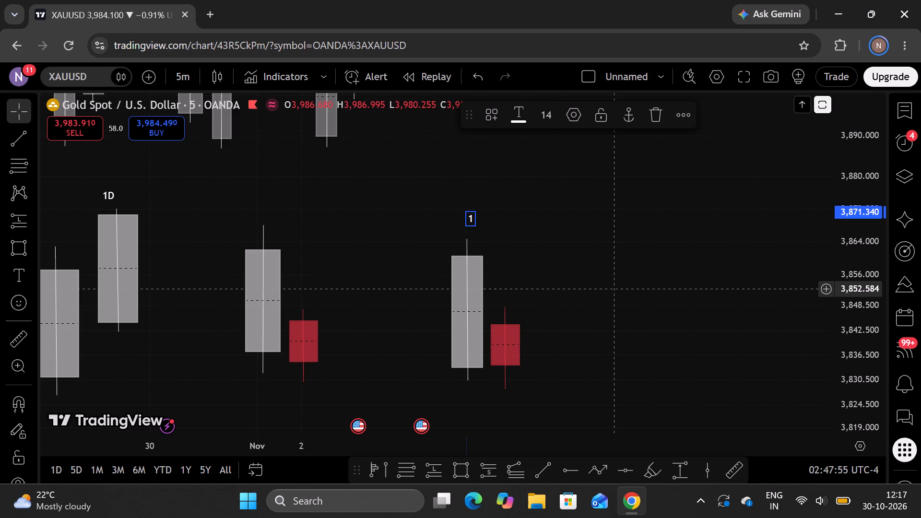
key(space)
text(H)
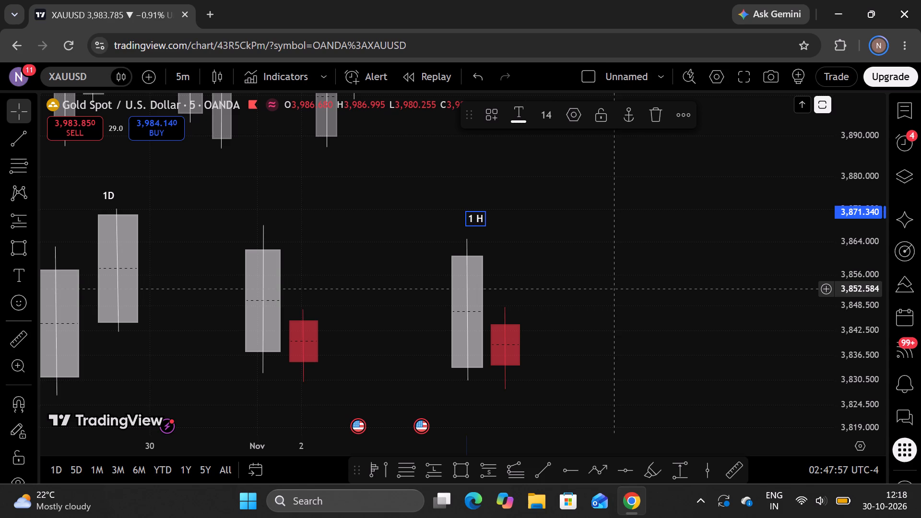
click(359, 249)
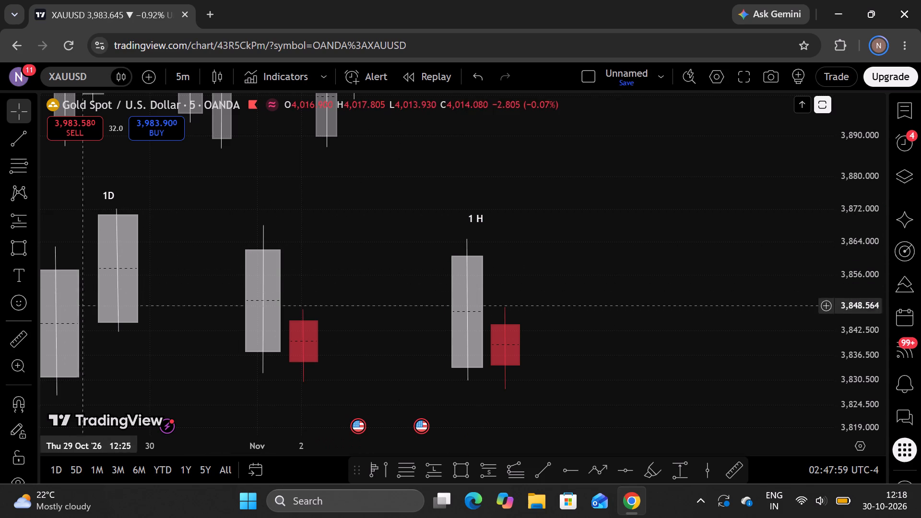
Add a text label "4H" above the tall grey candle at 1 Nov, at about 3,872.4.
click(13, 277)
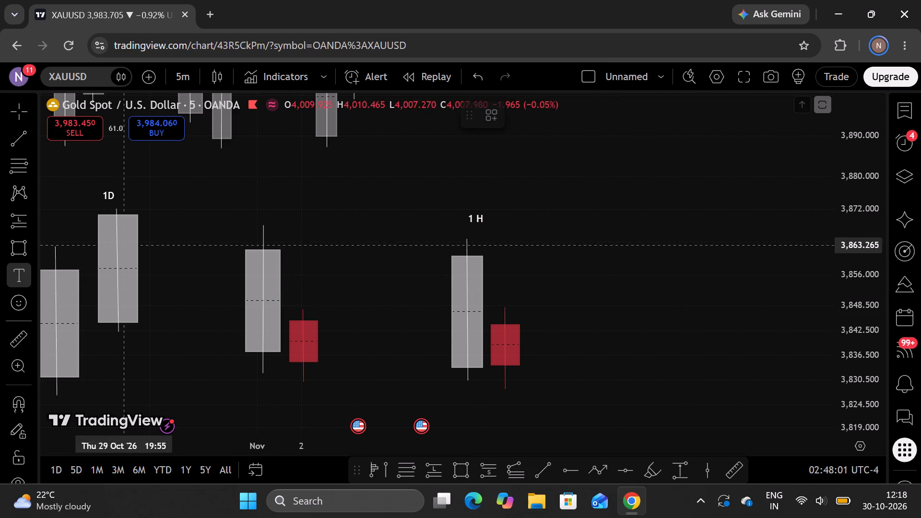
click(264, 208)
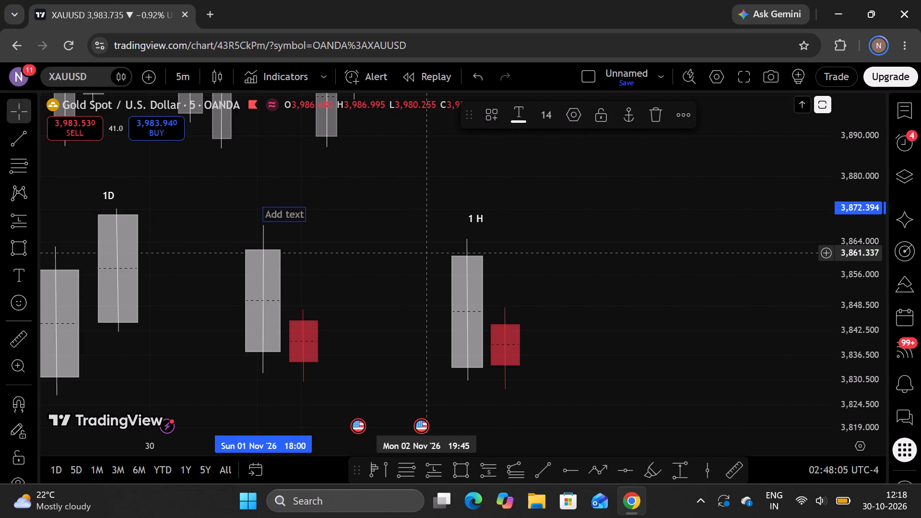
text(4H)
click(348, 237)
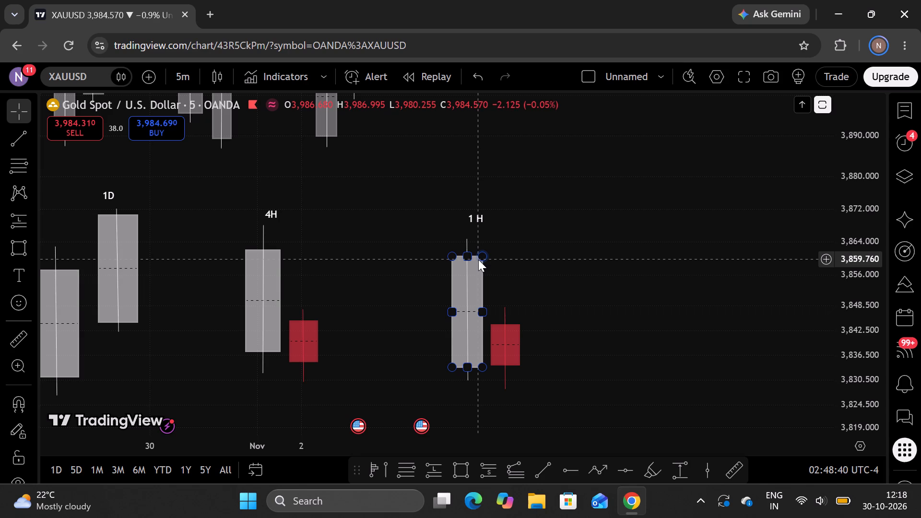
Add a text label "DALY BUYS" above the top row of candles at 30 Oct, at about 3,978.
scroll(636, 232, down, 6)
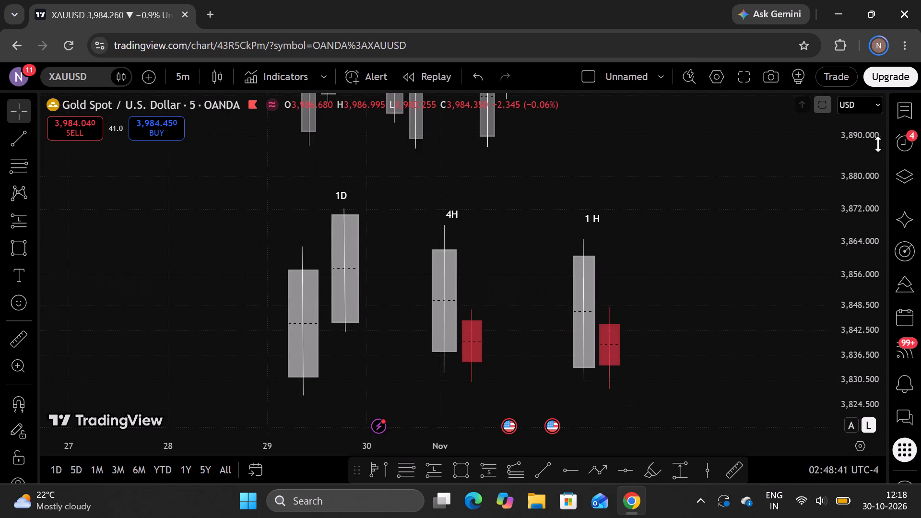
drag(878, 143, 862, 318)
drag(769, 153, 757, 455)
drag(668, 293, 767, 261)
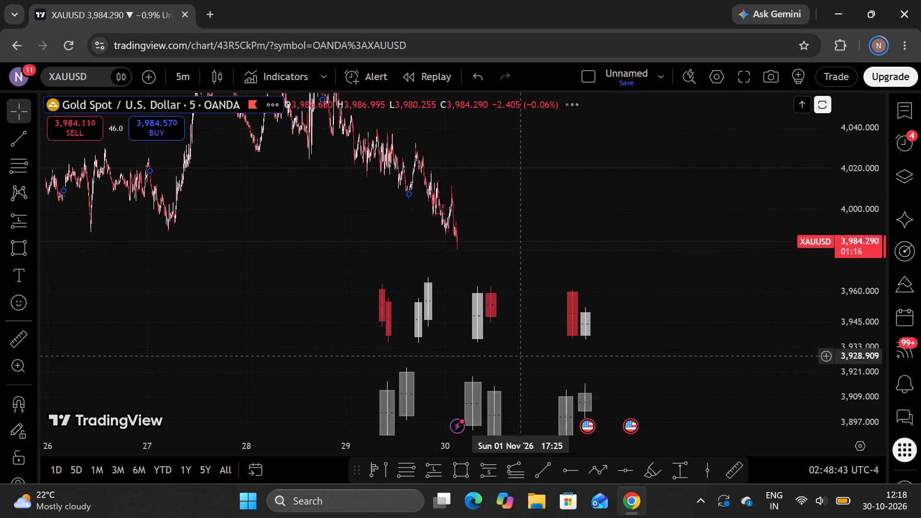
click(14, 277)
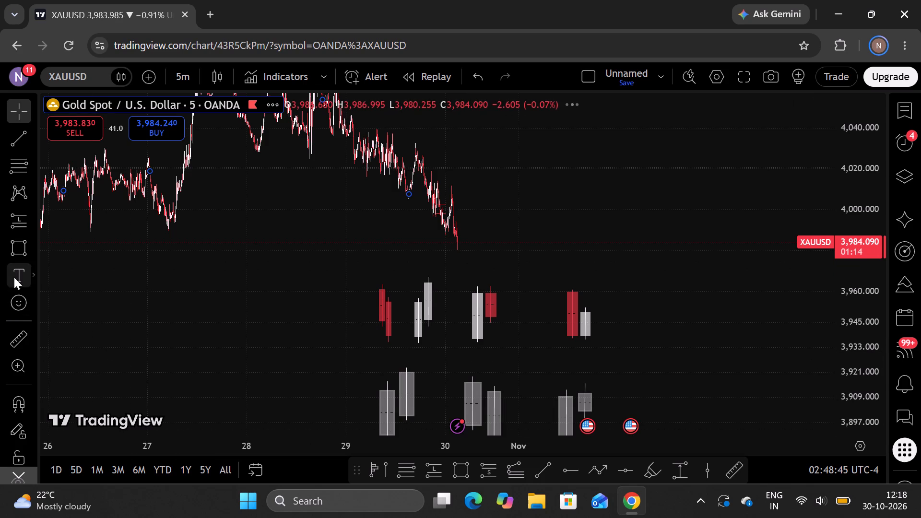
click(478, 254)
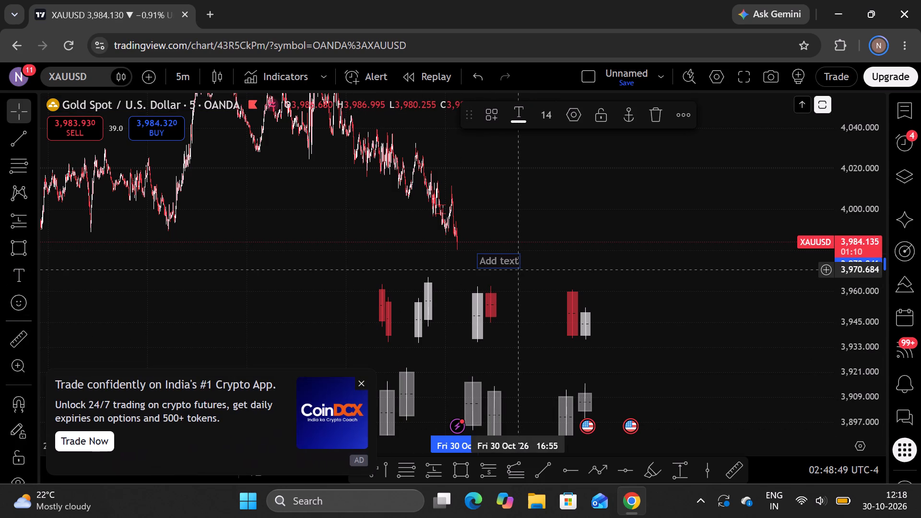
drag(518, 266, 527, 268)
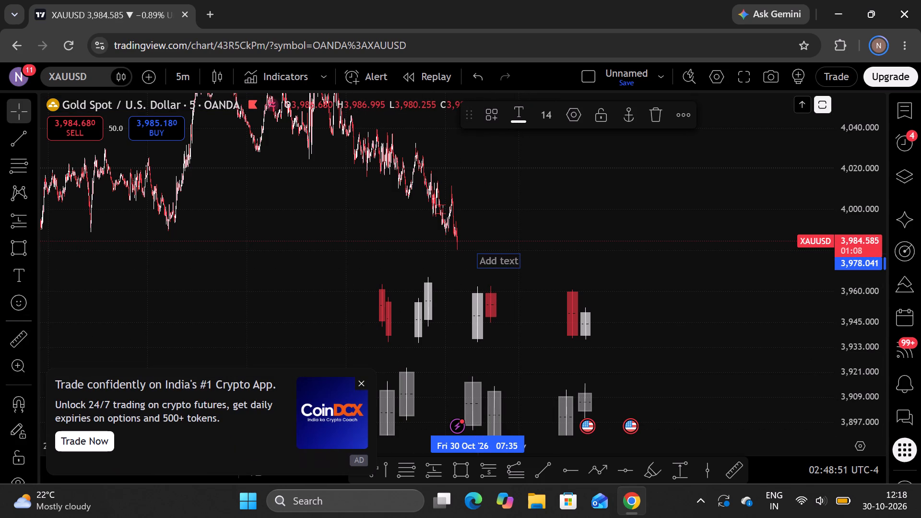
text(DA)
text(LY)
key(space)
text(B)
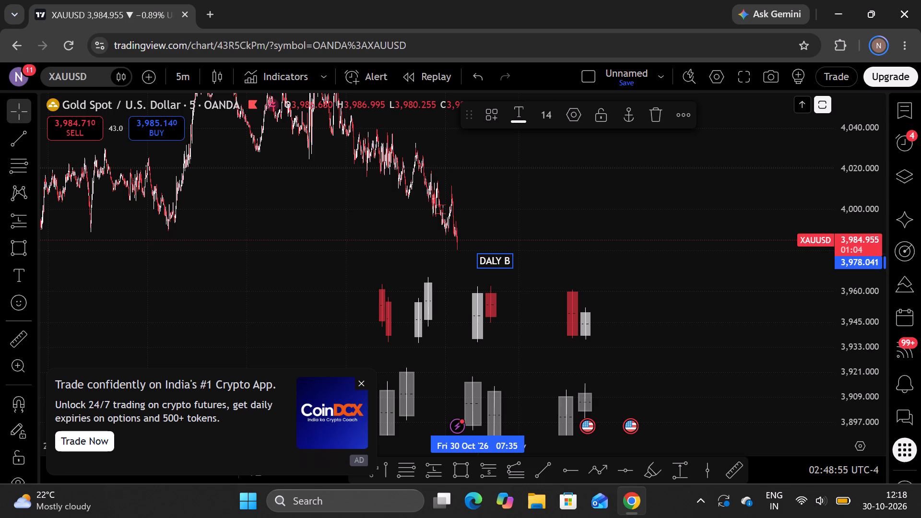
text(UYS)
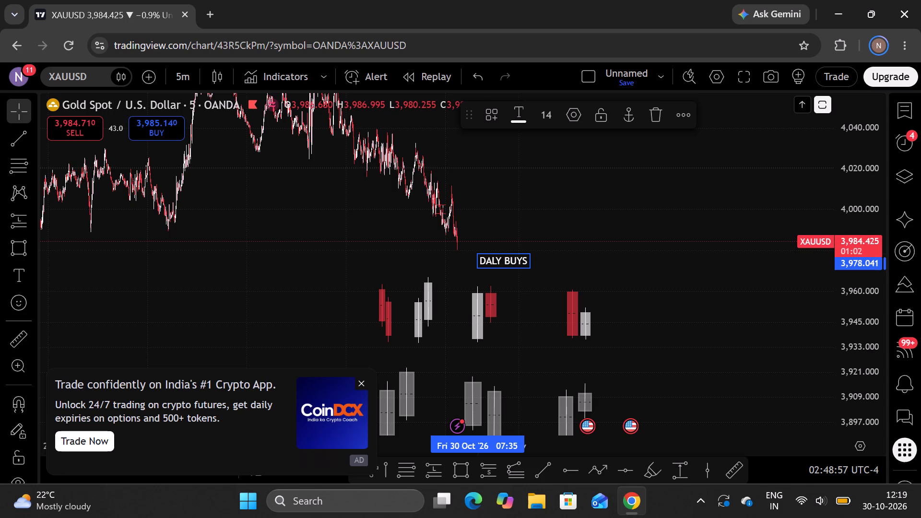
click(629, 257)
Review all three rows of candle drawings and their labels together, dismissing the advertisement and upgrade offer.
drag(647, 271, 648, 234)
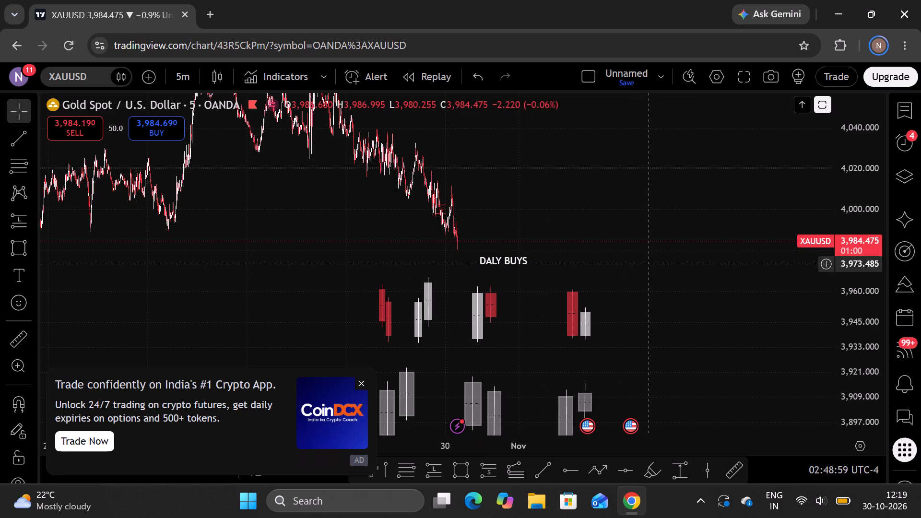
drag(648, 234, 640, 209)
drag(652, 226, 680, 200)
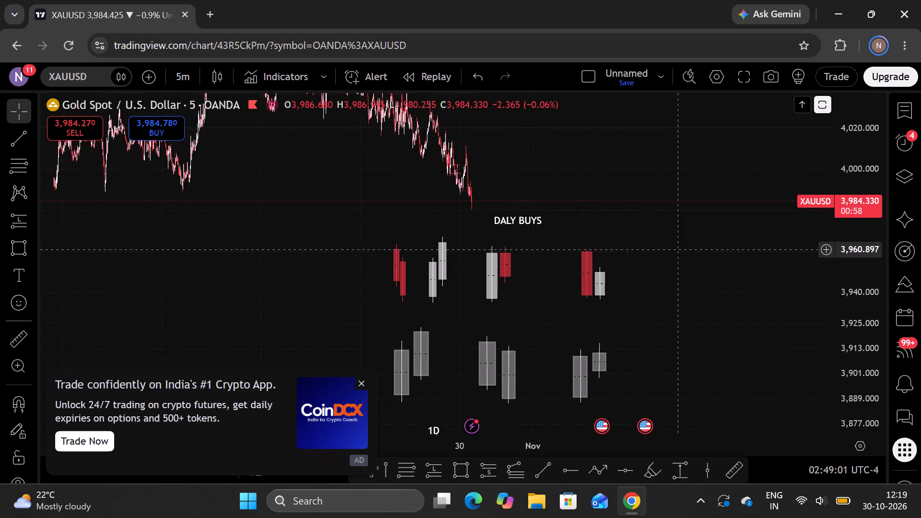
drag(680, 200, 679, 184)
scroll(665, 184, down, 2)
drag(756, 216, 702, 291)
click(362, 384)
drag(683, 347, 665, 352)
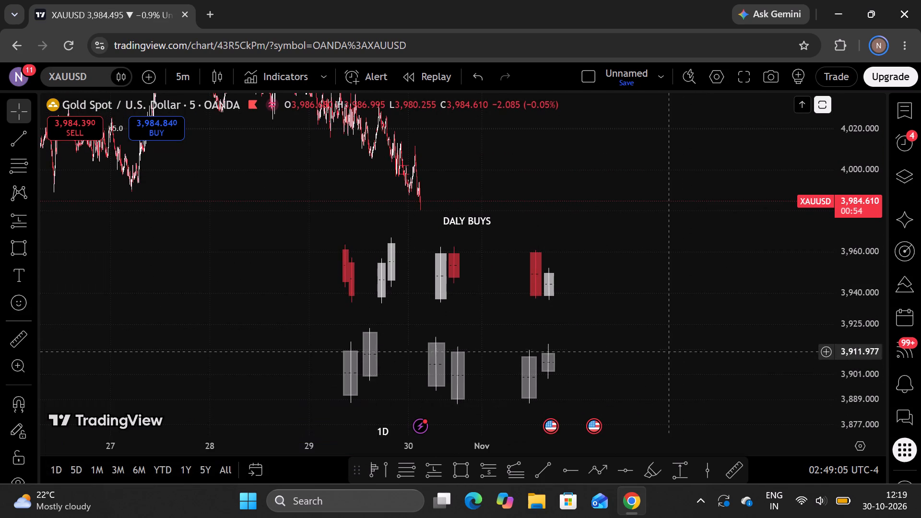
drag(665, 352, 655, 262)
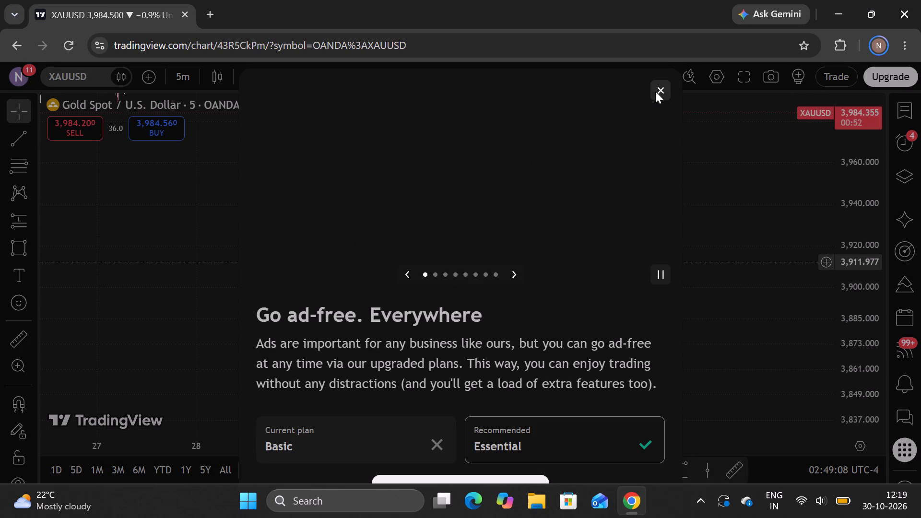
click(655, 90)
drag(736, 287, 729, 262)
scroll(728, 266, down, 1)
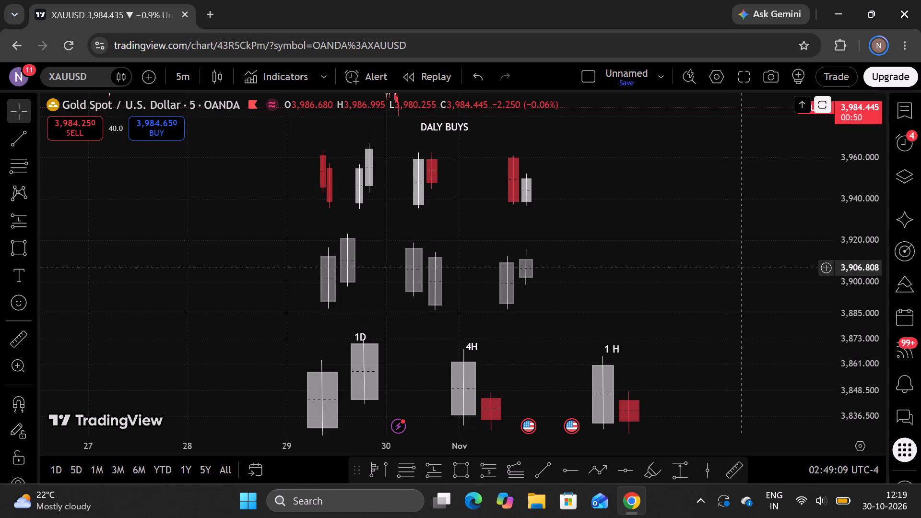
drag(742, 268, 727, 256)
drag(843, 182, 850, 238)
drag(800, 238, 811, 253)
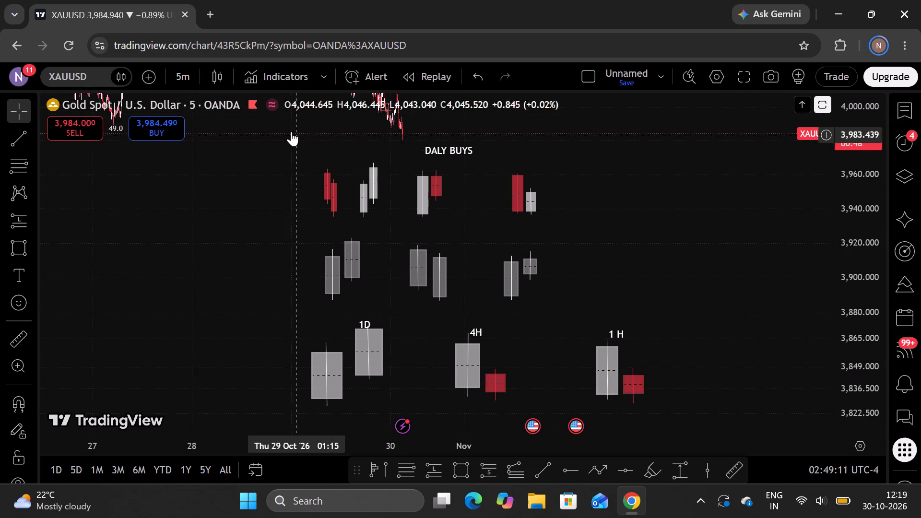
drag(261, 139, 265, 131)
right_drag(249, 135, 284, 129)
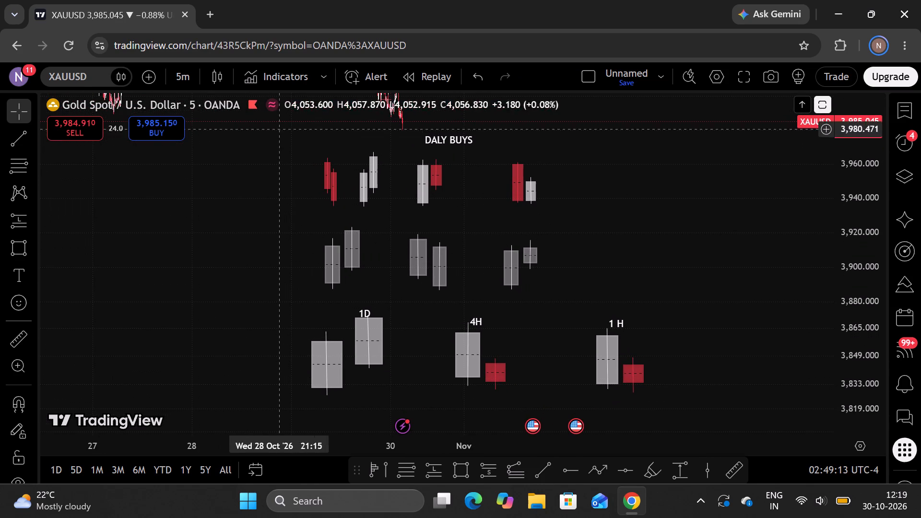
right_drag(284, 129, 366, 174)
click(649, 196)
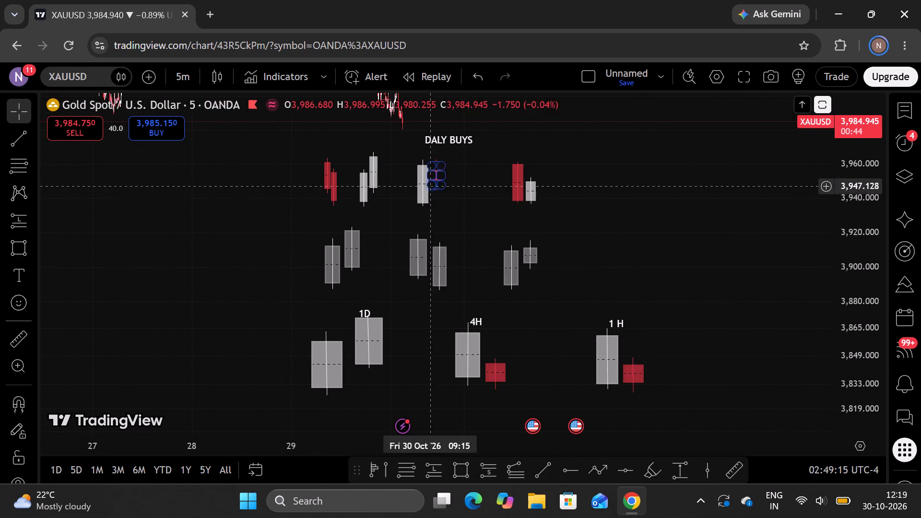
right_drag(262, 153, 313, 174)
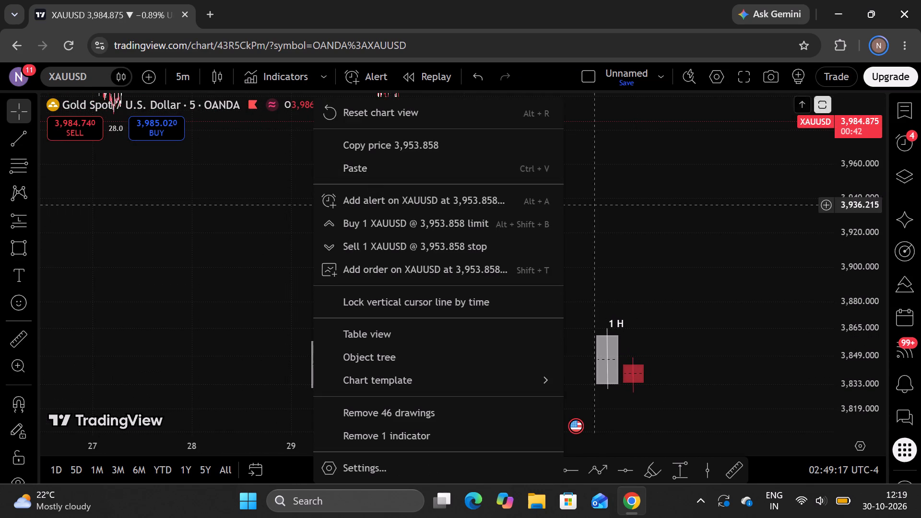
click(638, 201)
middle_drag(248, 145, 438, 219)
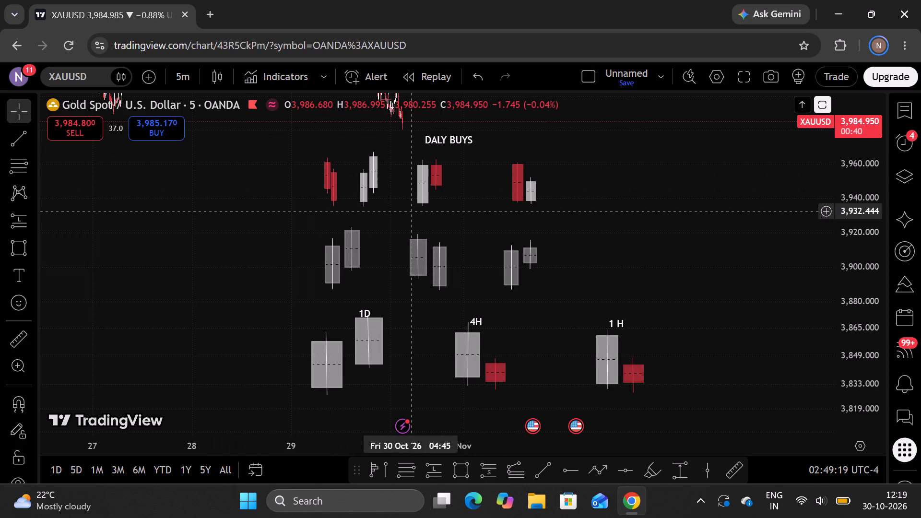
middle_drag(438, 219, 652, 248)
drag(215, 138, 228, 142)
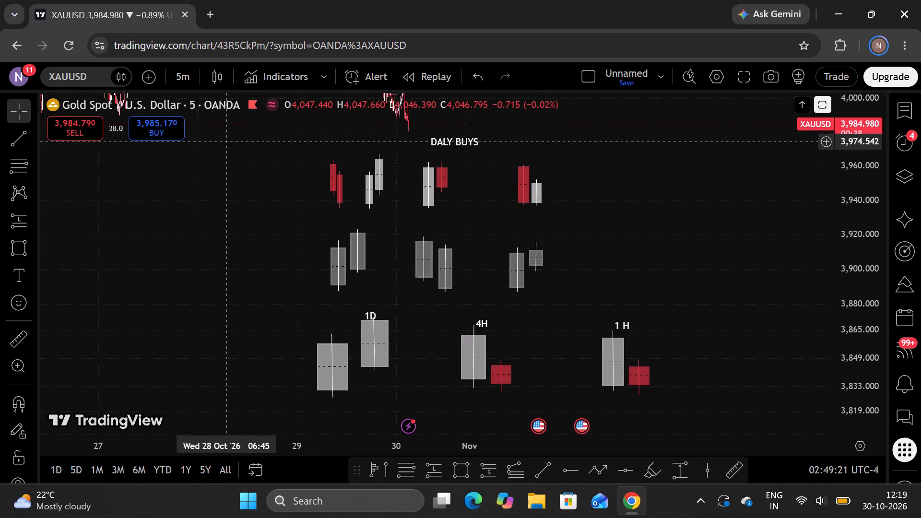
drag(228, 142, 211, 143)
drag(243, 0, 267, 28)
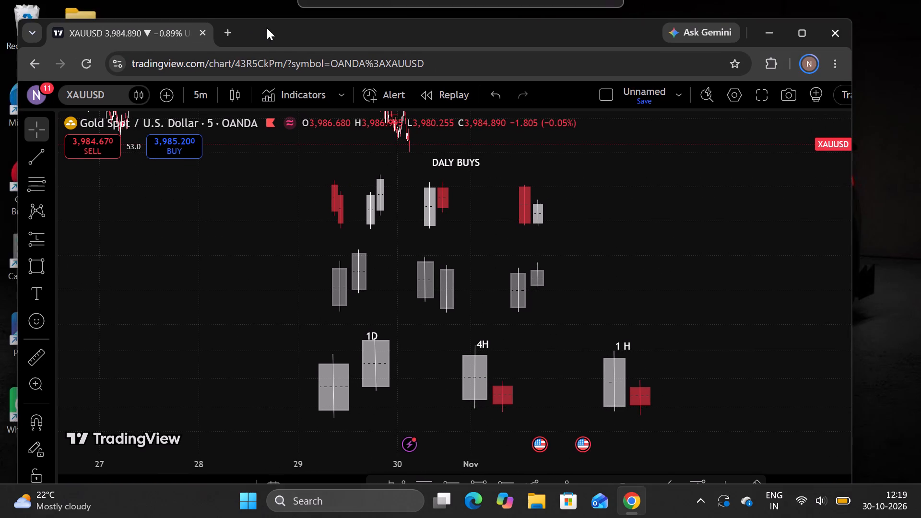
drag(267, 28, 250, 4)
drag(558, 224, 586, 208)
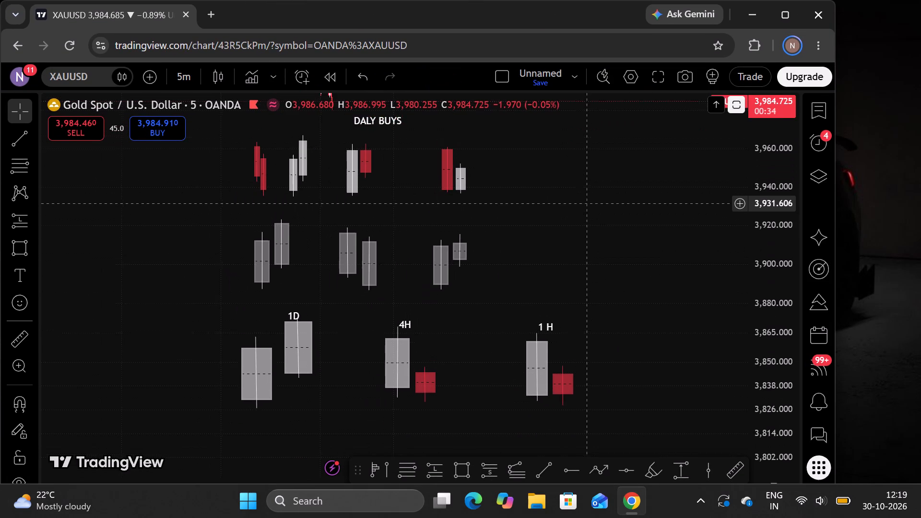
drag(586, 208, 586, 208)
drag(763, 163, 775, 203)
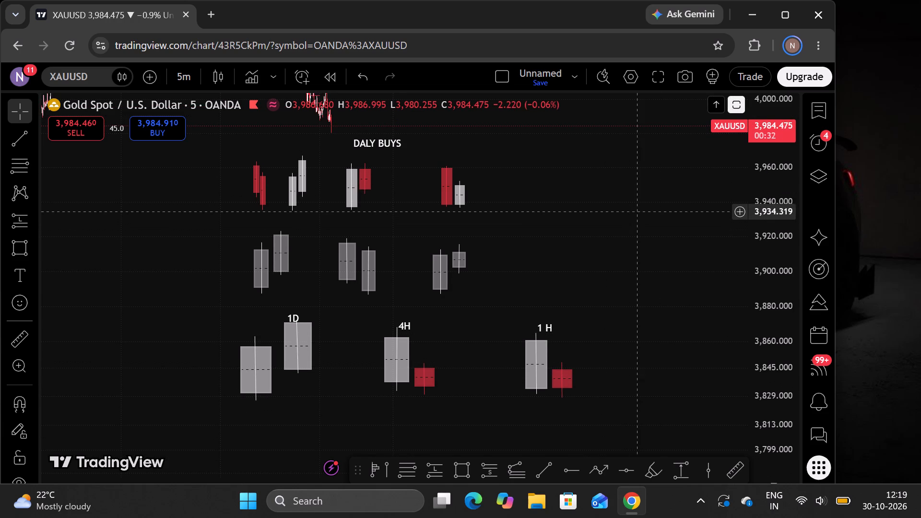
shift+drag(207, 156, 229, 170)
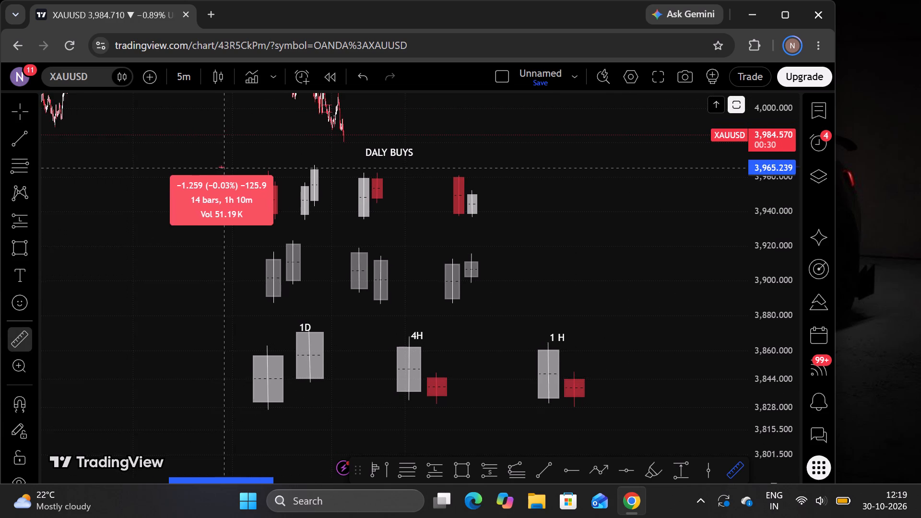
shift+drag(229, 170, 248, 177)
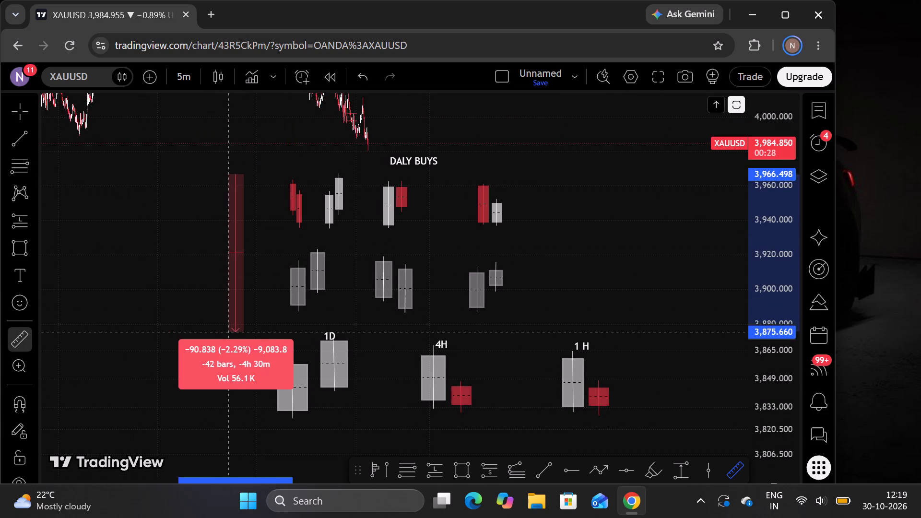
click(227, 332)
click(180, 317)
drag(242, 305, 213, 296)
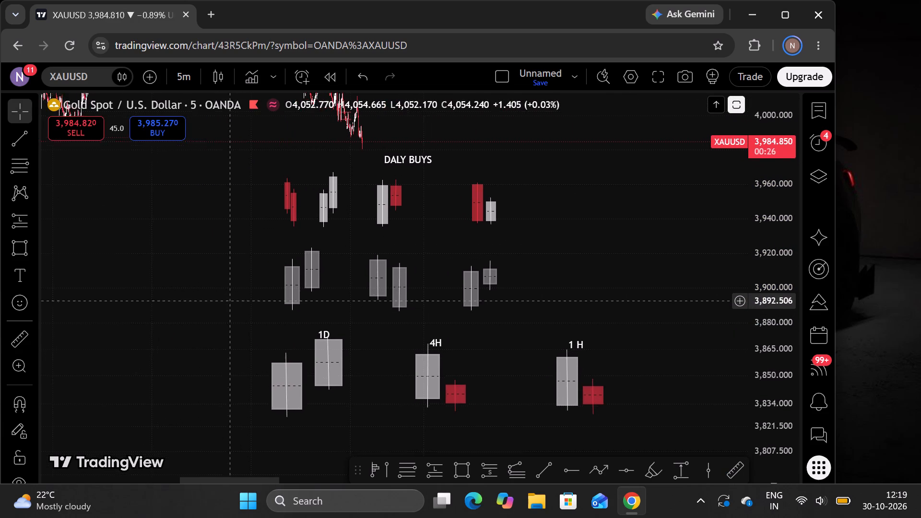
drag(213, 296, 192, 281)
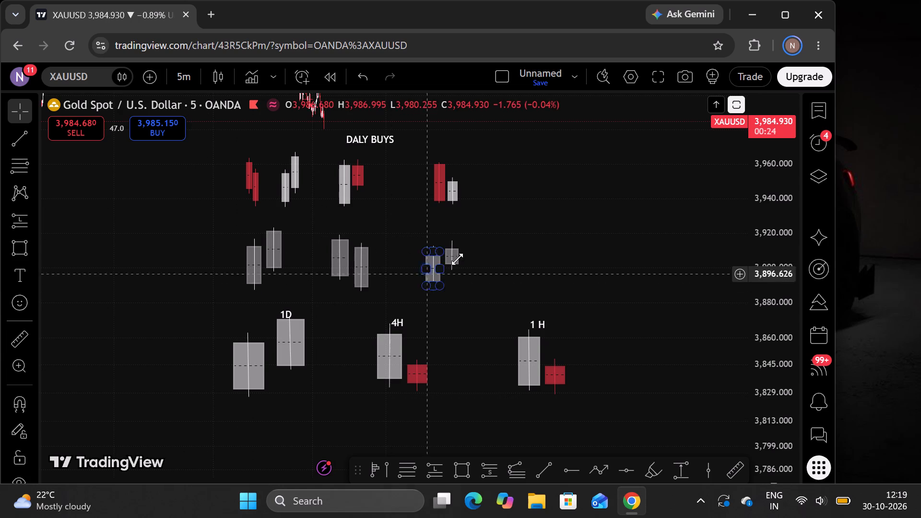
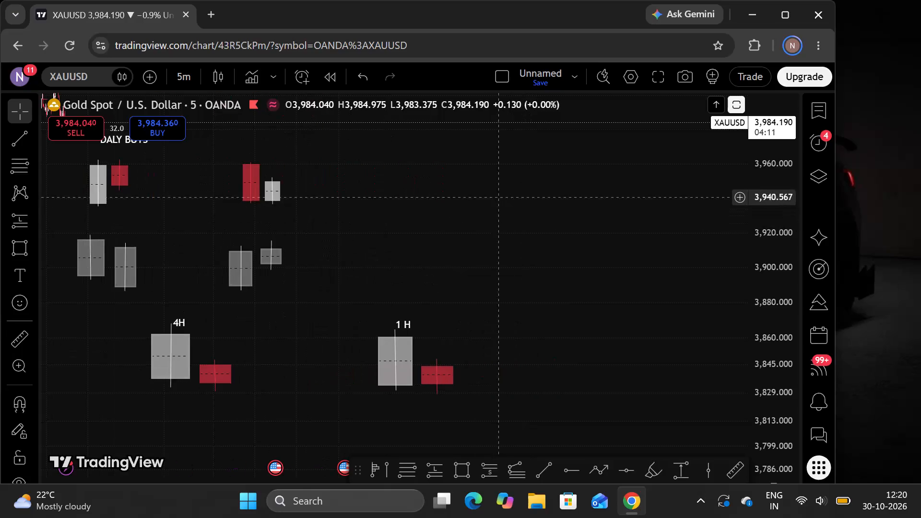
Examine the top row of candle pairs up close, from the red pair to the red-and-grey pair.
drag(375, 236, 709, 339)
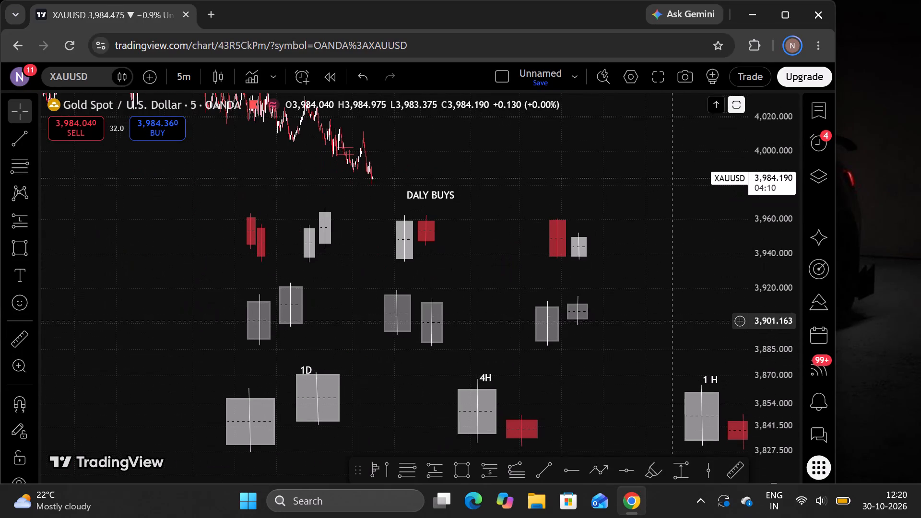
drag(796, 331, 762, 0)
drag(691, 189, 695, 373)
drag(686, 272, 686, 303)
drag(777, 333, 762, 212)
drag(712, 345, 723, 214)
scroll(724, 232, up, 5)
drag(606, 200, 623, 222)
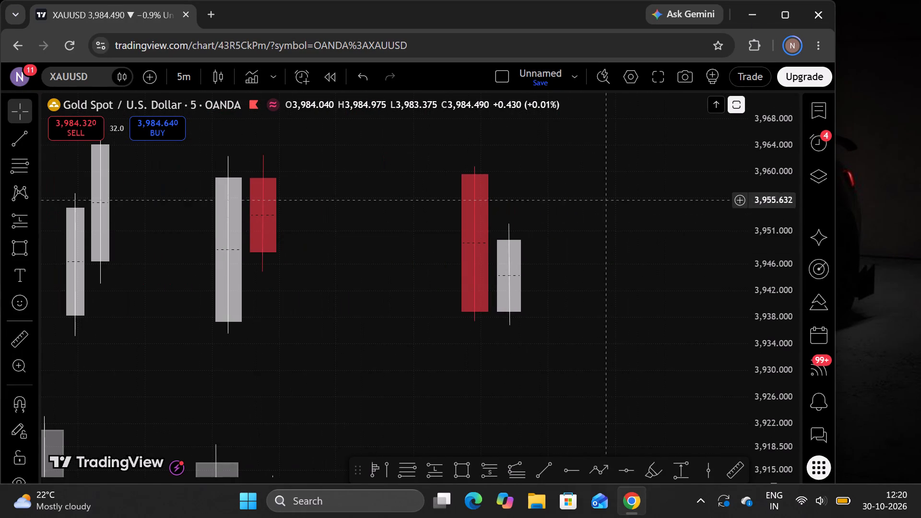
drag(623, 222, 747, 239)
drag(785, 332, 774, 292)
drag(722, 225, 725, 236)
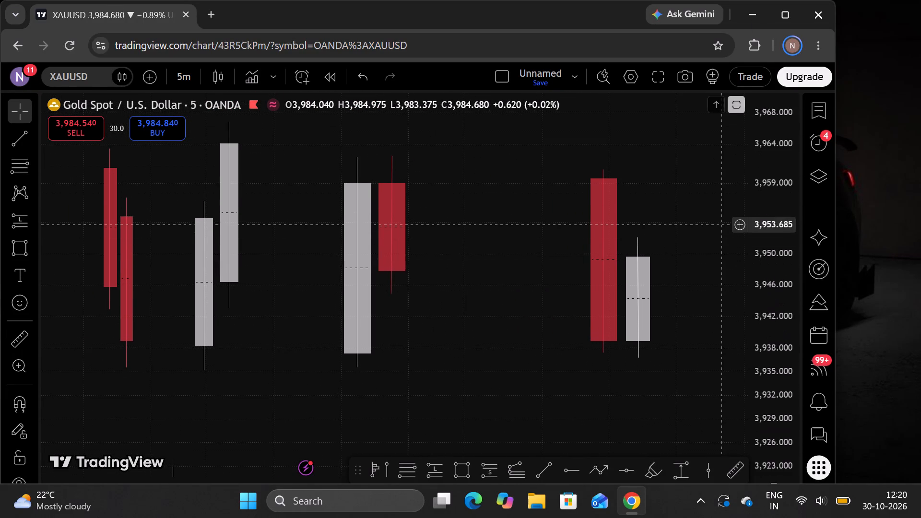
drag(725, 236, 734, 261)
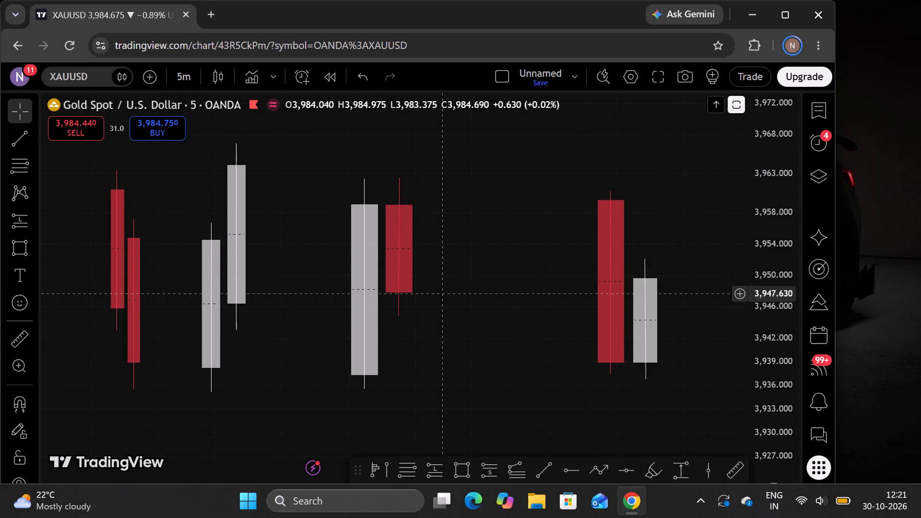
drag(482, 321, 503, 317)
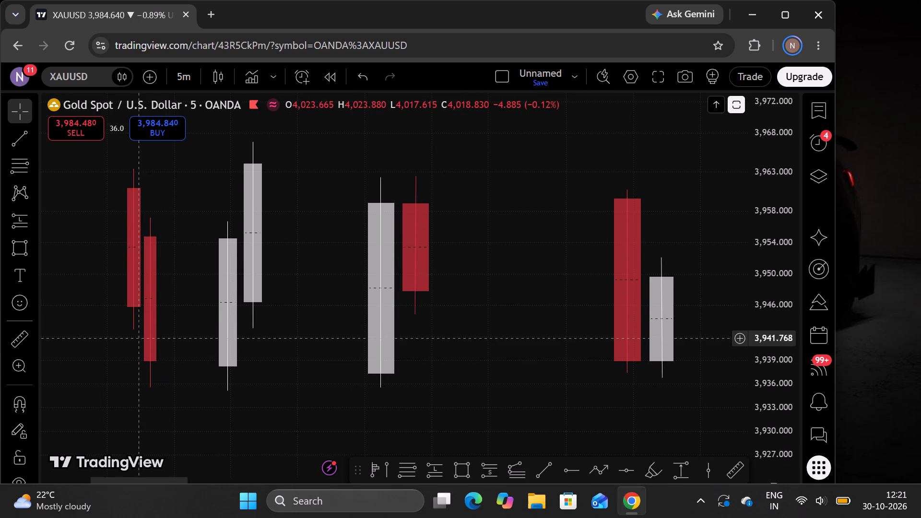
drag(177, 327, 256, 330)
scroll(258, 328, up, 8)
drag(286, 334, 310, 353)
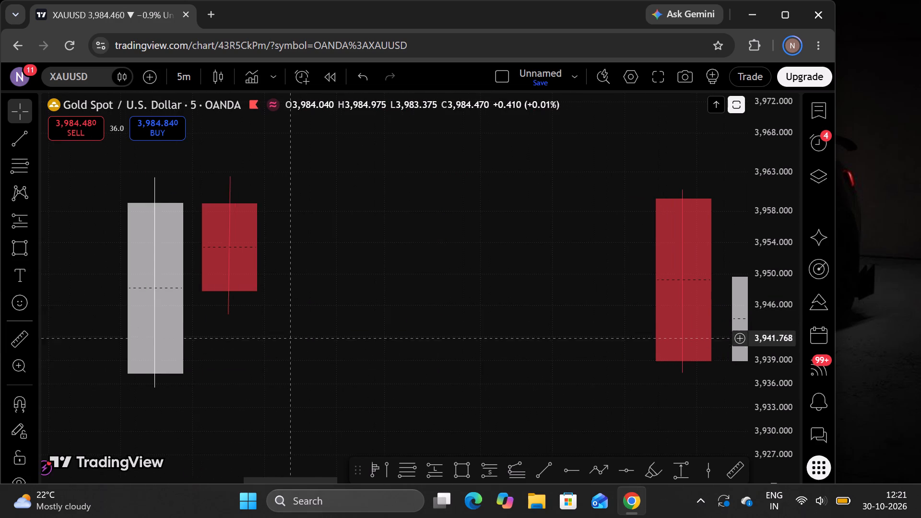
drag(310, 353, 742, 353)
scroll(511, 328, down, 2)
drag(499, 347, 444, 316)
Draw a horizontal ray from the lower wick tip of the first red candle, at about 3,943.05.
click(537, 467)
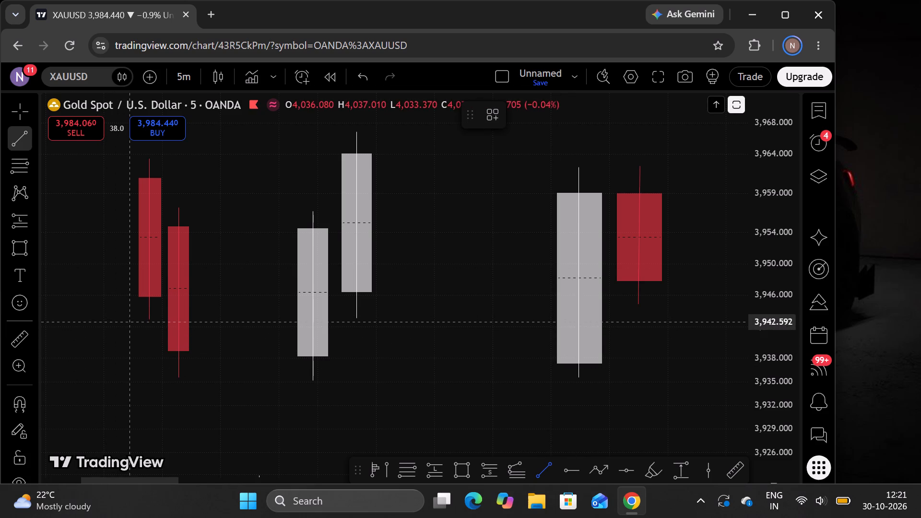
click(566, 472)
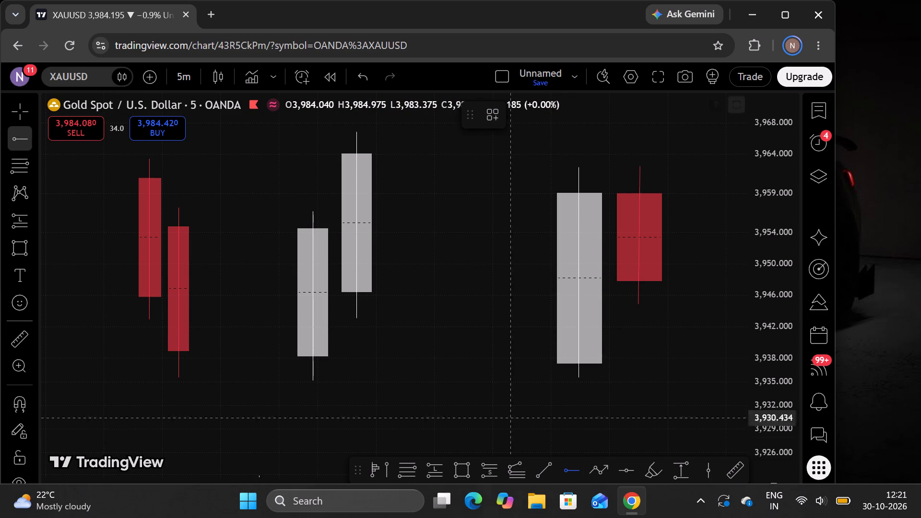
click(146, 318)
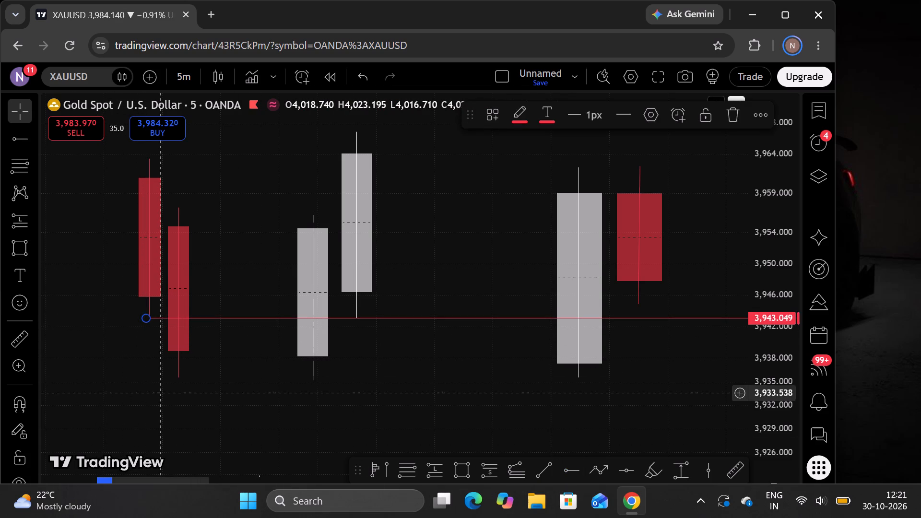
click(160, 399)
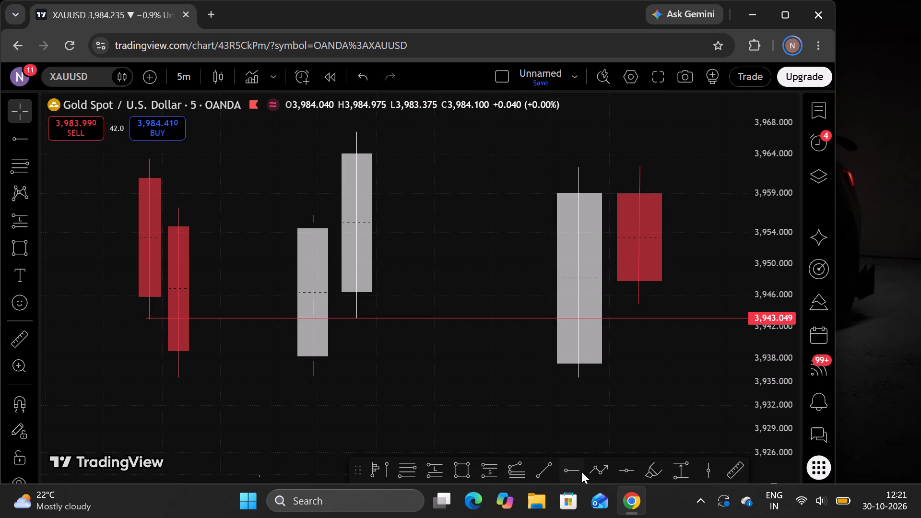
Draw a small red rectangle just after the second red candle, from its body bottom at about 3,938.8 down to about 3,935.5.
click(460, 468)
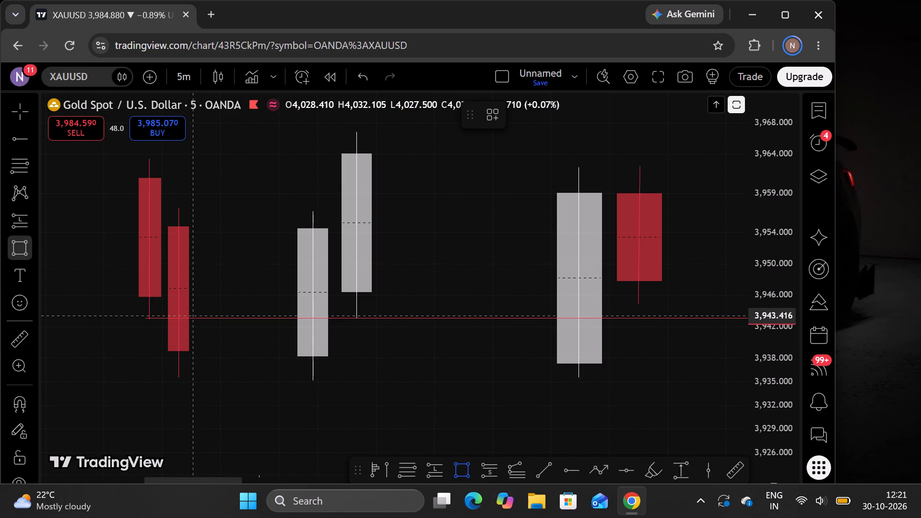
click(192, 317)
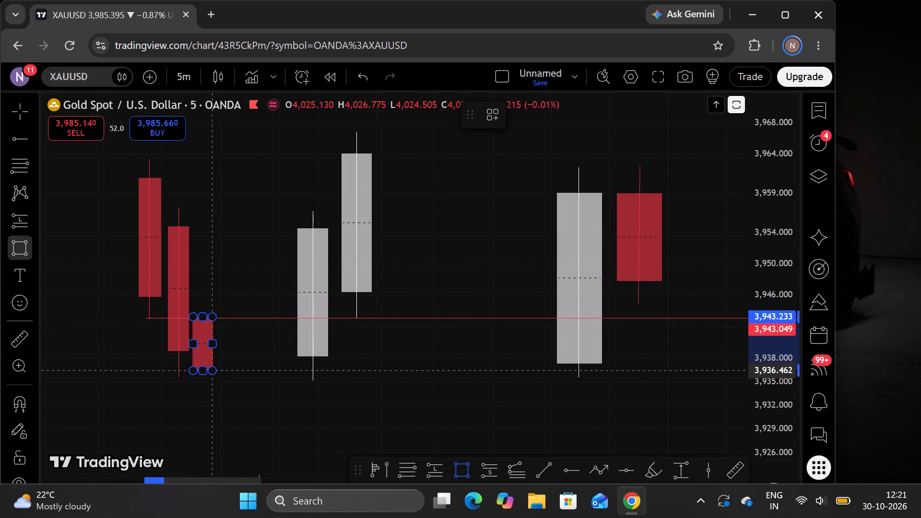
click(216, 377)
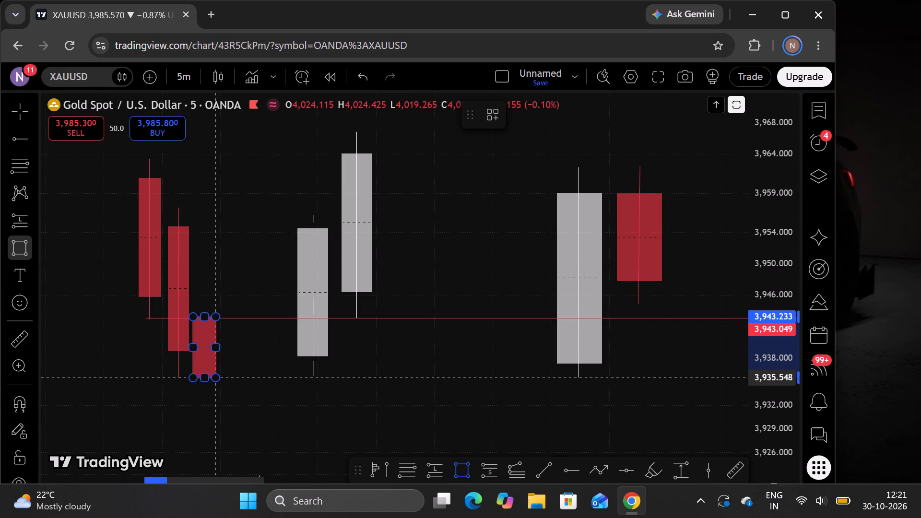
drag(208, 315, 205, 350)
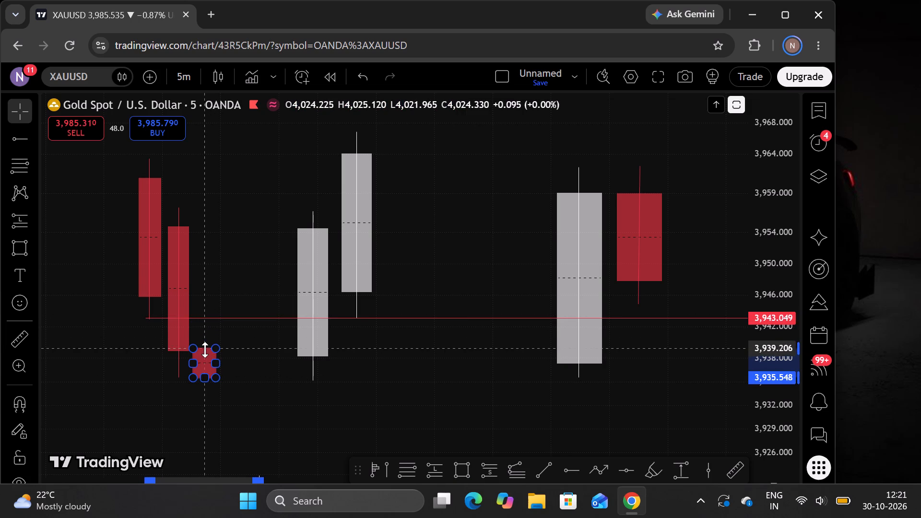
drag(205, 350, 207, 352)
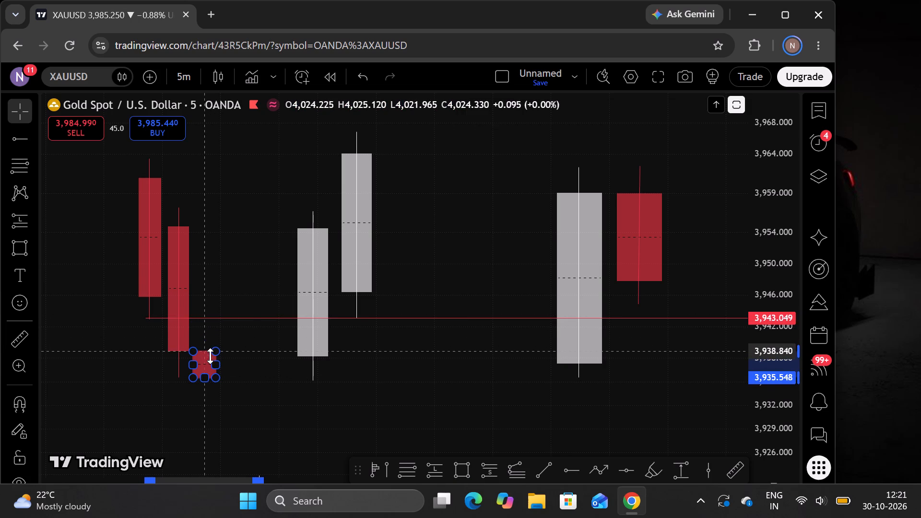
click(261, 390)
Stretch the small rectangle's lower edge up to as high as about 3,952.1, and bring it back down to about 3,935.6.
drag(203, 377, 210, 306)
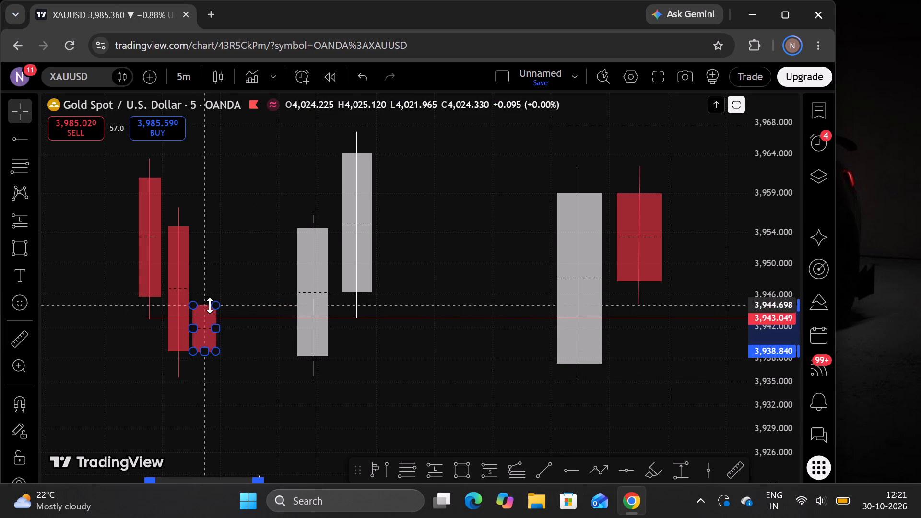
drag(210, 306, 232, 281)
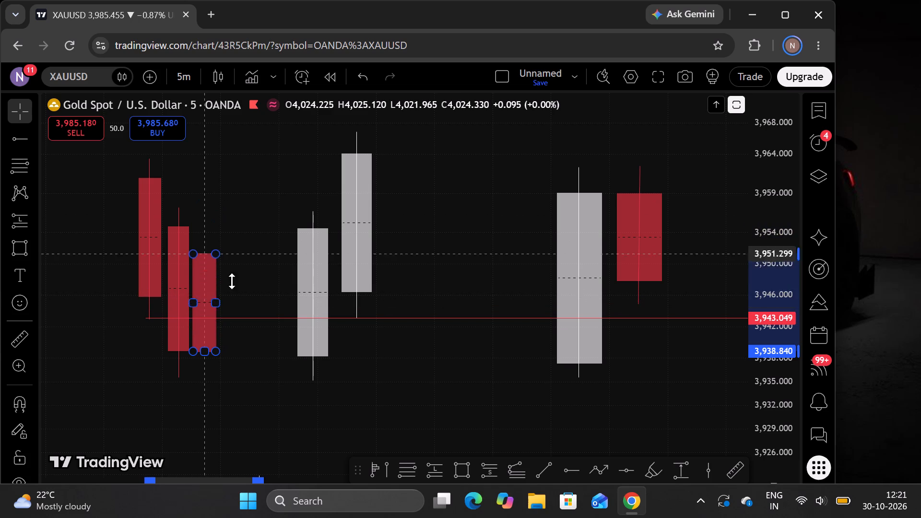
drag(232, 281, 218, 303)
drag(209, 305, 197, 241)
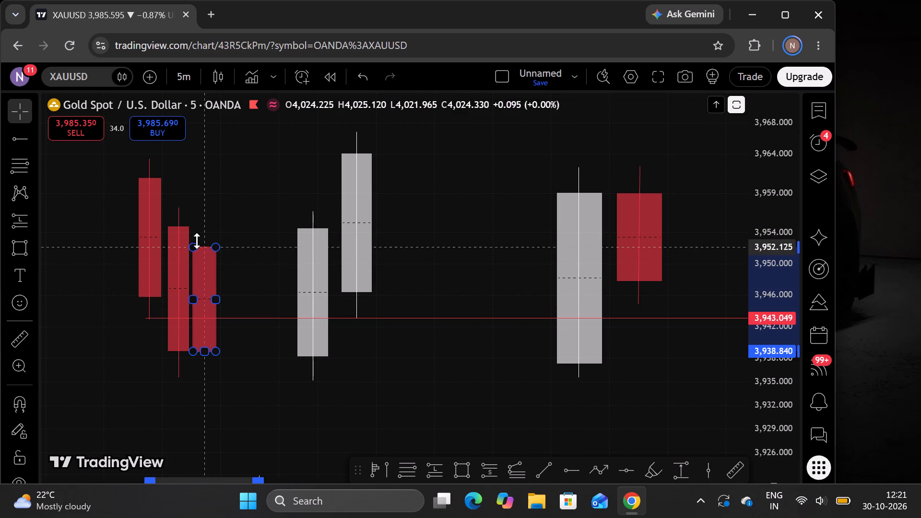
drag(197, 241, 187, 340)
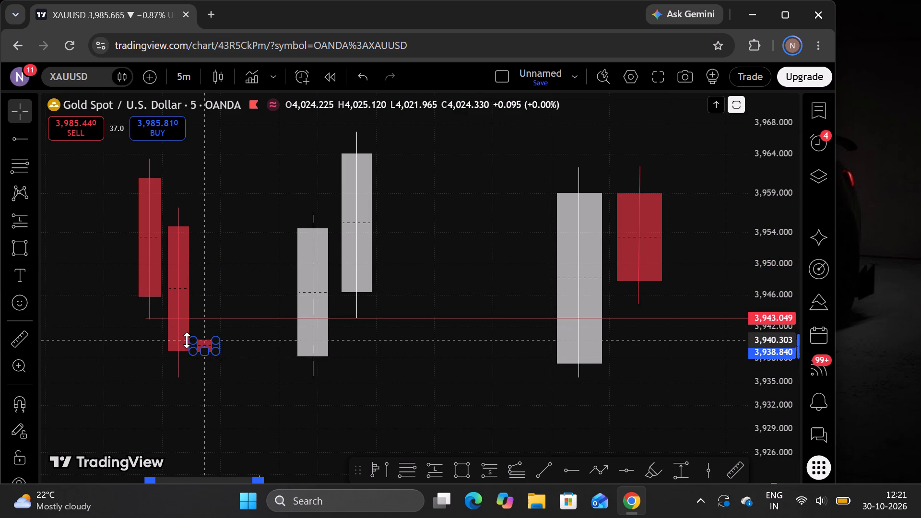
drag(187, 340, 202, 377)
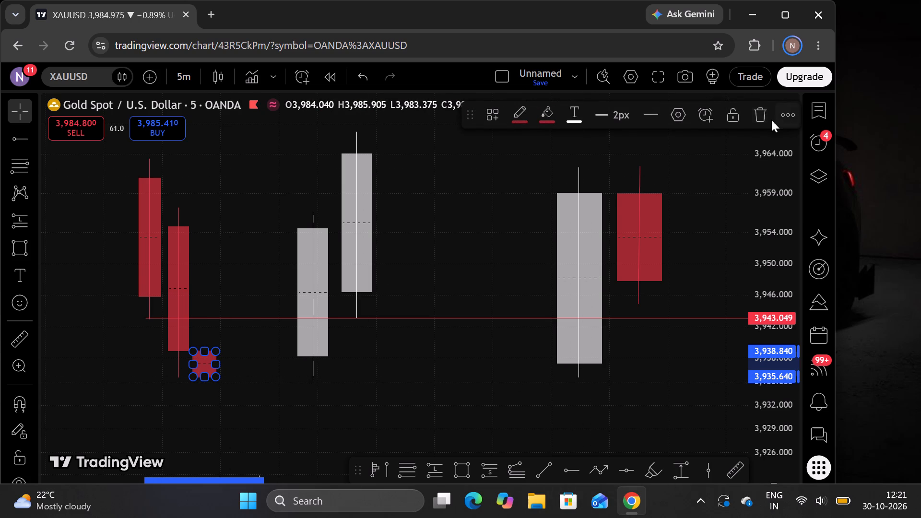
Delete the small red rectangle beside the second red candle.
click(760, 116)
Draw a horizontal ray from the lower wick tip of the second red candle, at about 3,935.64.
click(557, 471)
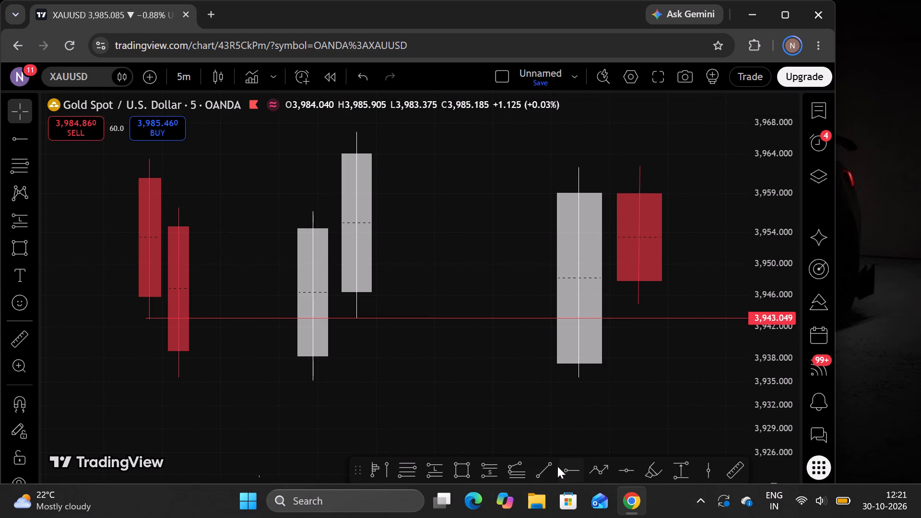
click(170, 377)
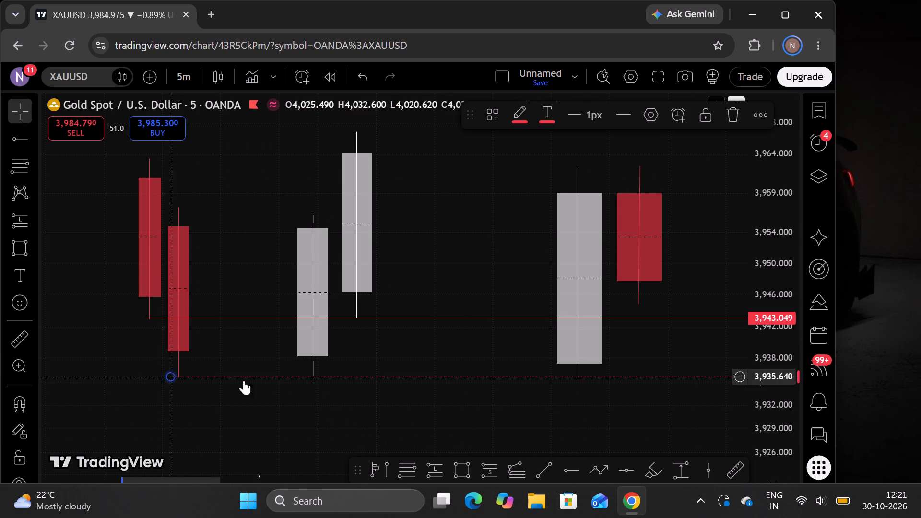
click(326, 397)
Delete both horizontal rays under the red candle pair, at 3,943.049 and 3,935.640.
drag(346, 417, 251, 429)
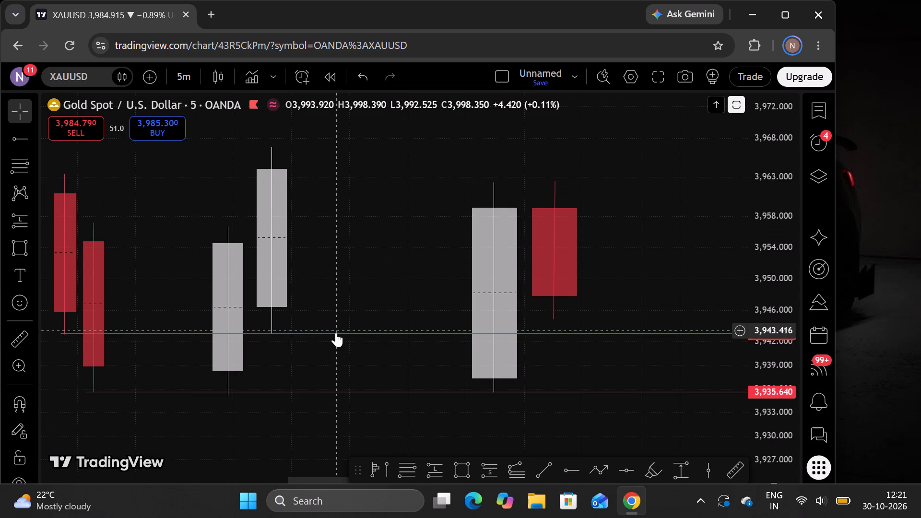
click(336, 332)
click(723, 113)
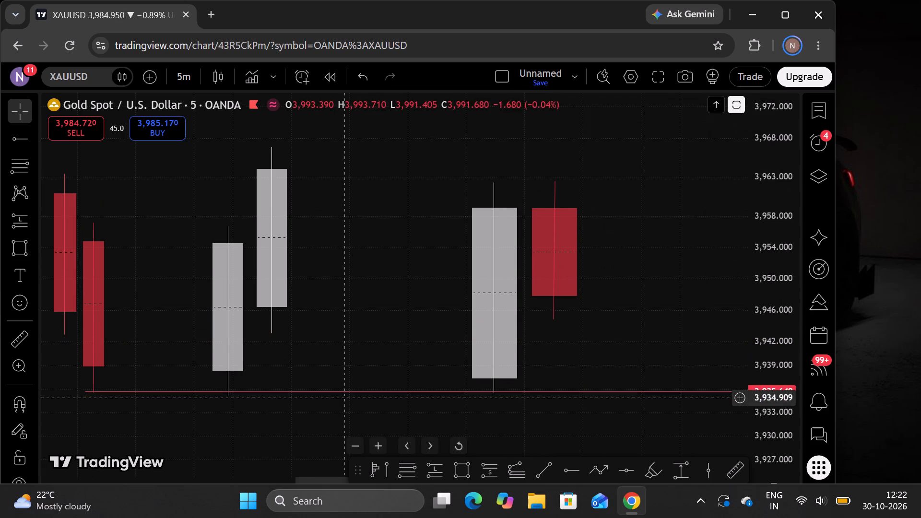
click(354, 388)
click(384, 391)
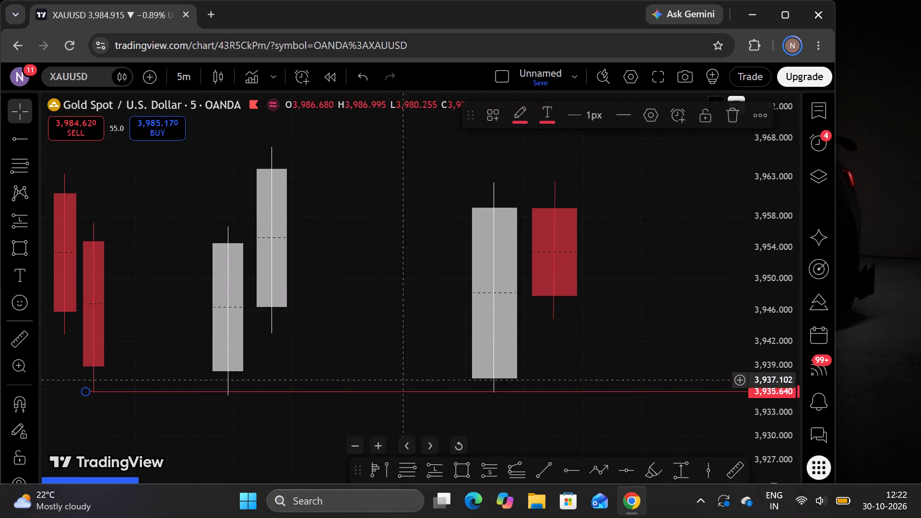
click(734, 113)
Draw a horizontal ray from the upper wick tip of the first grey candle, at about 3,957.08.
drag(685, 178, 699, 213)
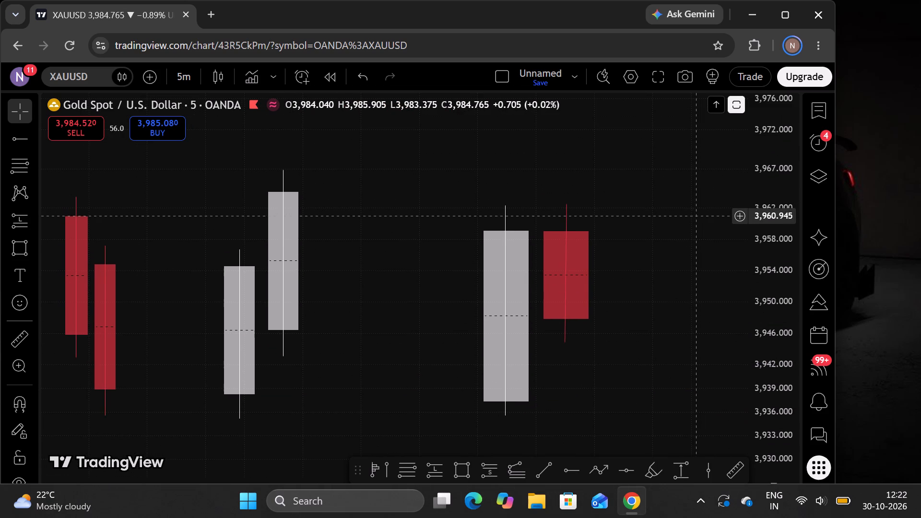
drag(334, 285, 368, 287)
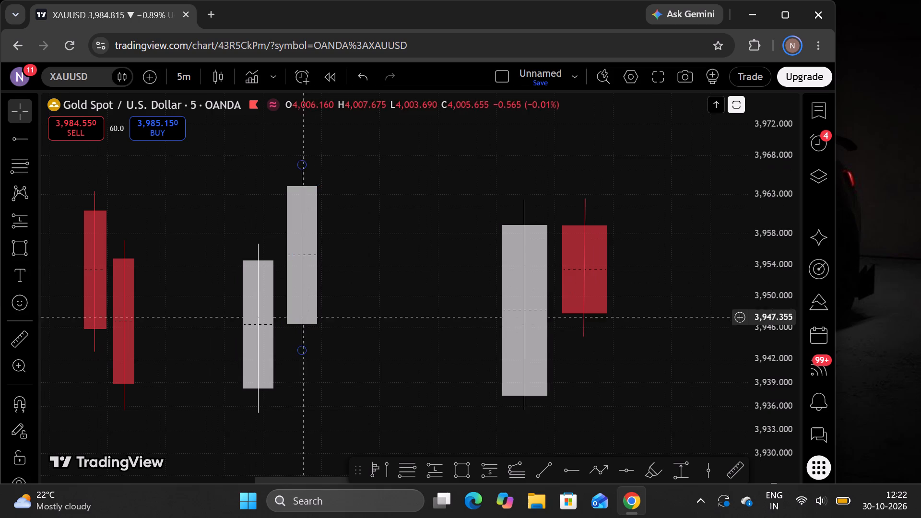
drag(542, 467, 548, 463)
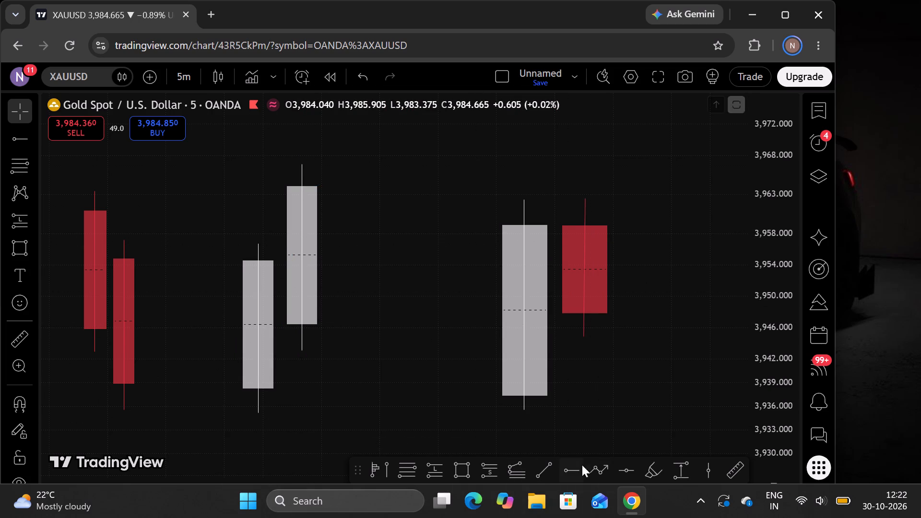
click(582, 465)
click(254, 241)
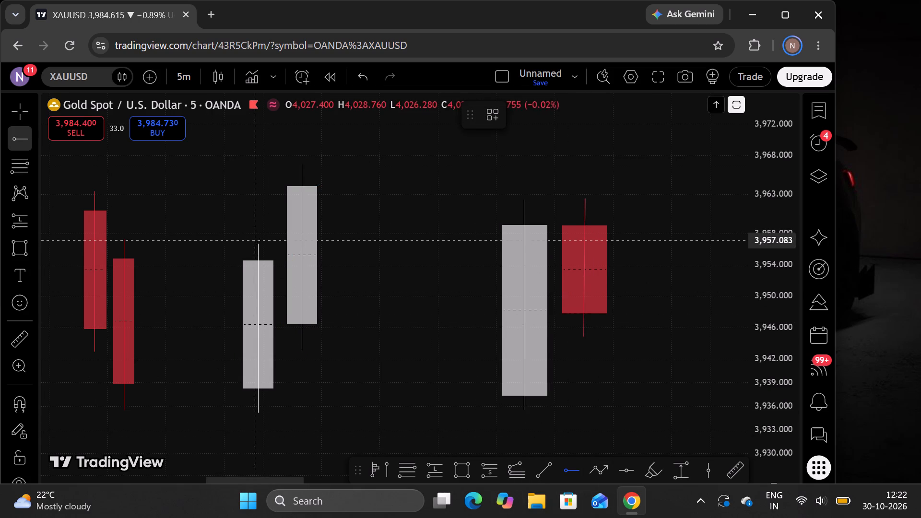
click(401, 300)
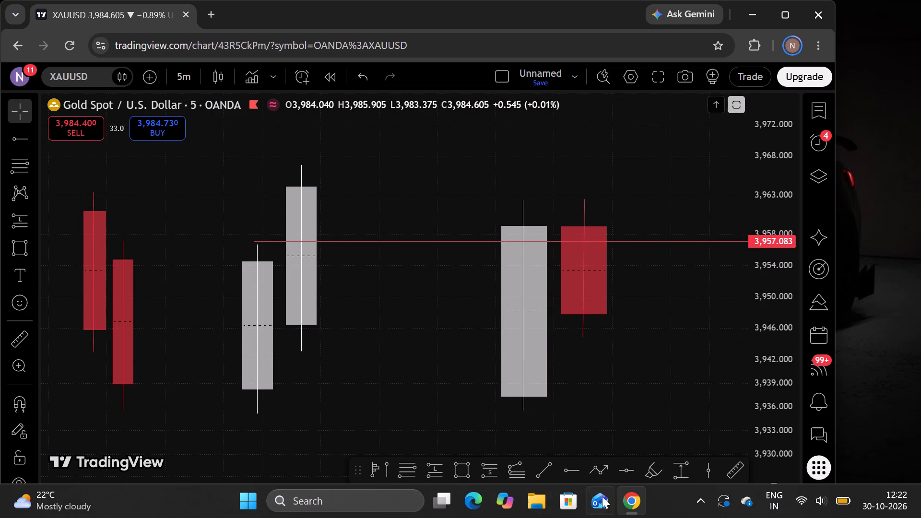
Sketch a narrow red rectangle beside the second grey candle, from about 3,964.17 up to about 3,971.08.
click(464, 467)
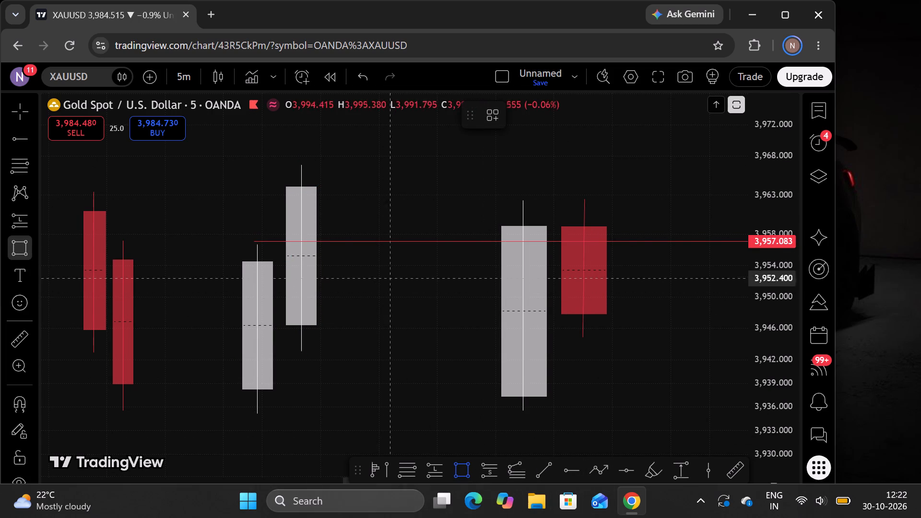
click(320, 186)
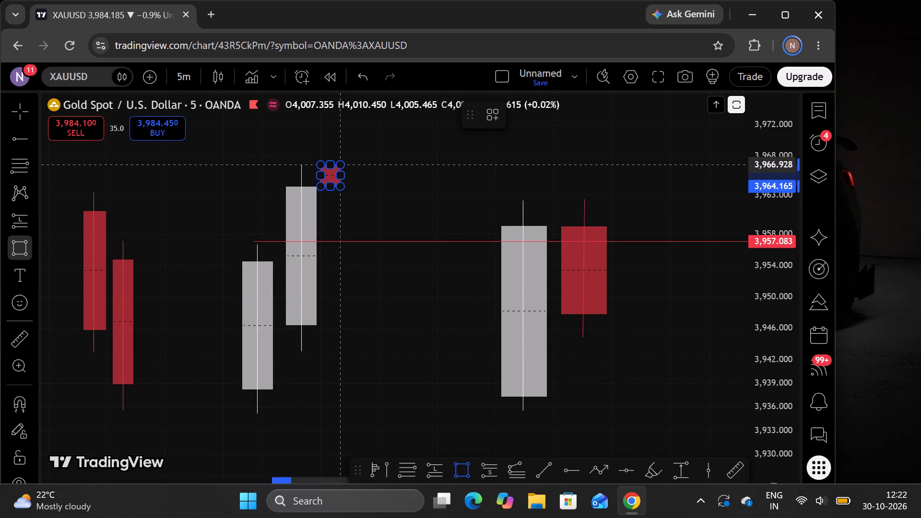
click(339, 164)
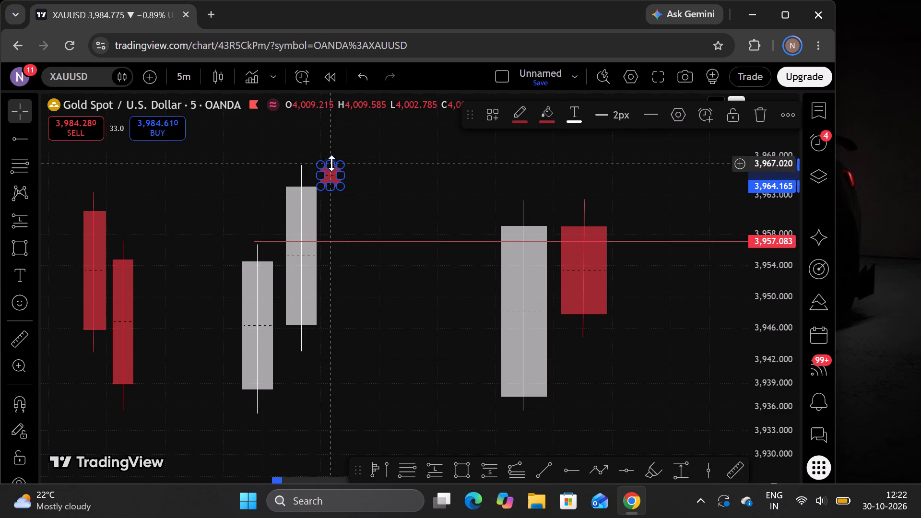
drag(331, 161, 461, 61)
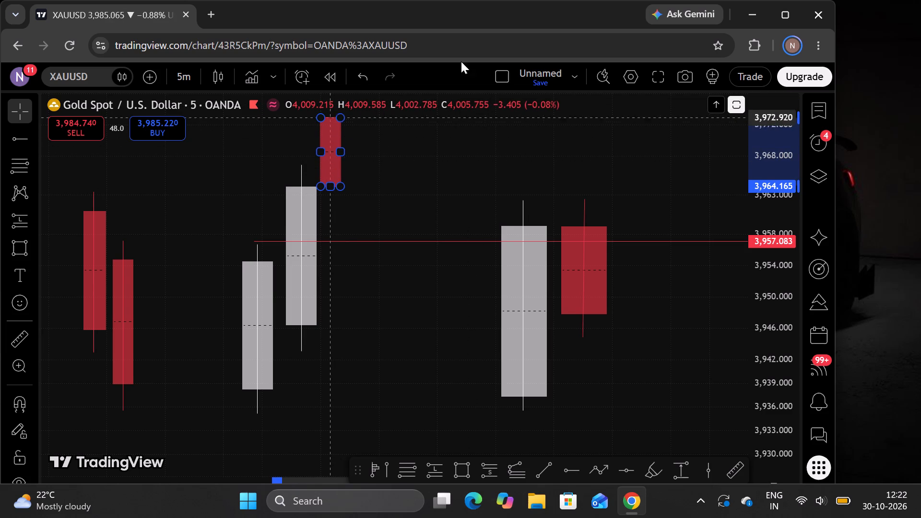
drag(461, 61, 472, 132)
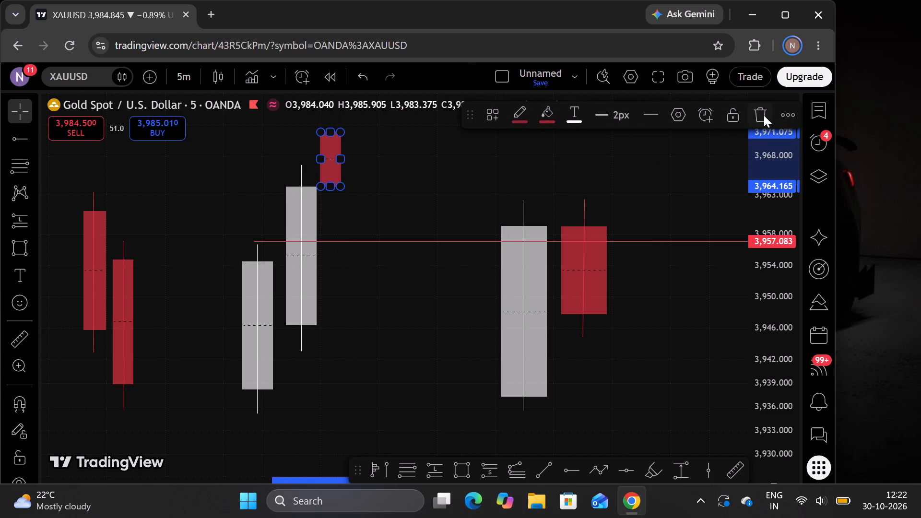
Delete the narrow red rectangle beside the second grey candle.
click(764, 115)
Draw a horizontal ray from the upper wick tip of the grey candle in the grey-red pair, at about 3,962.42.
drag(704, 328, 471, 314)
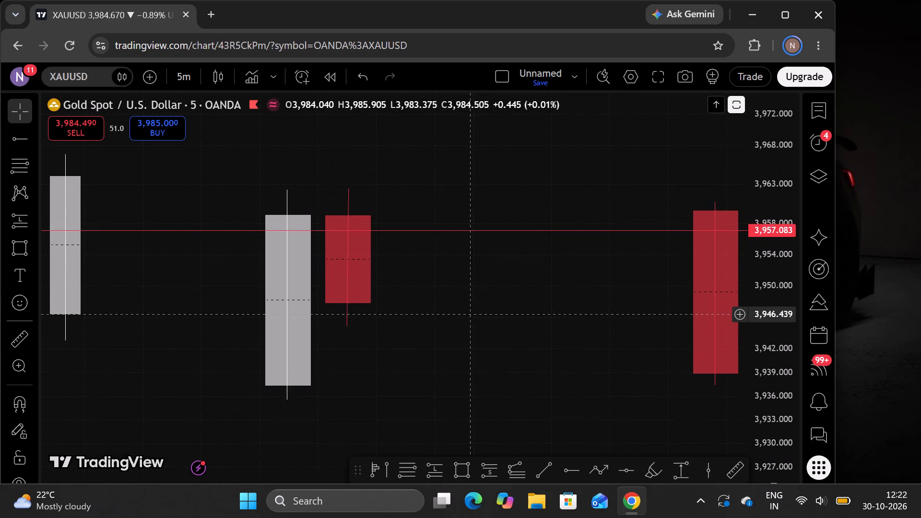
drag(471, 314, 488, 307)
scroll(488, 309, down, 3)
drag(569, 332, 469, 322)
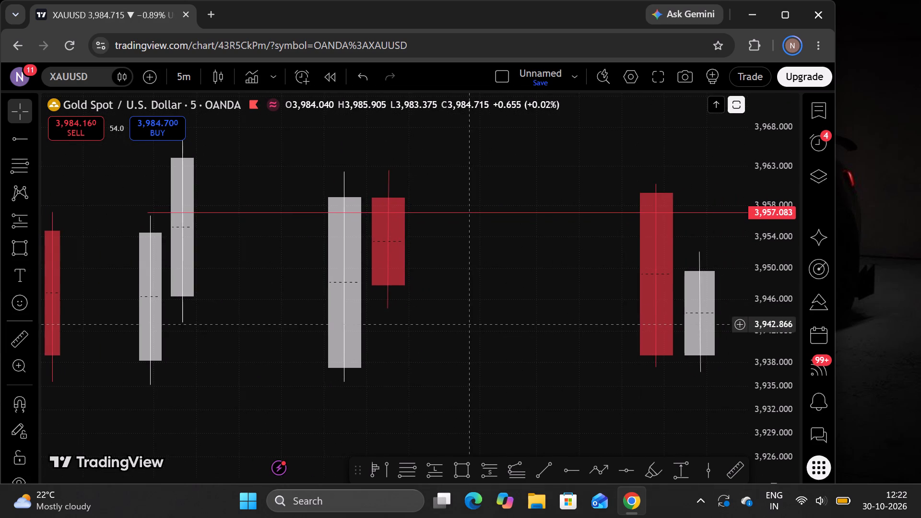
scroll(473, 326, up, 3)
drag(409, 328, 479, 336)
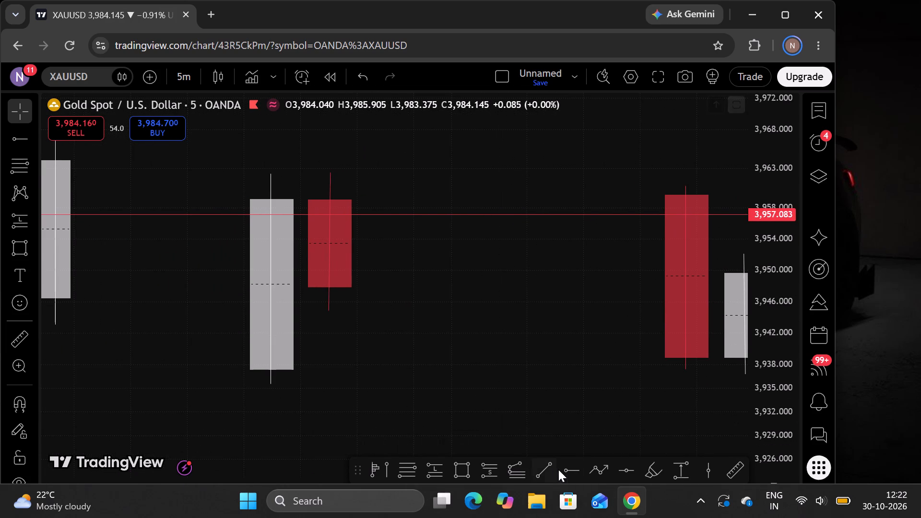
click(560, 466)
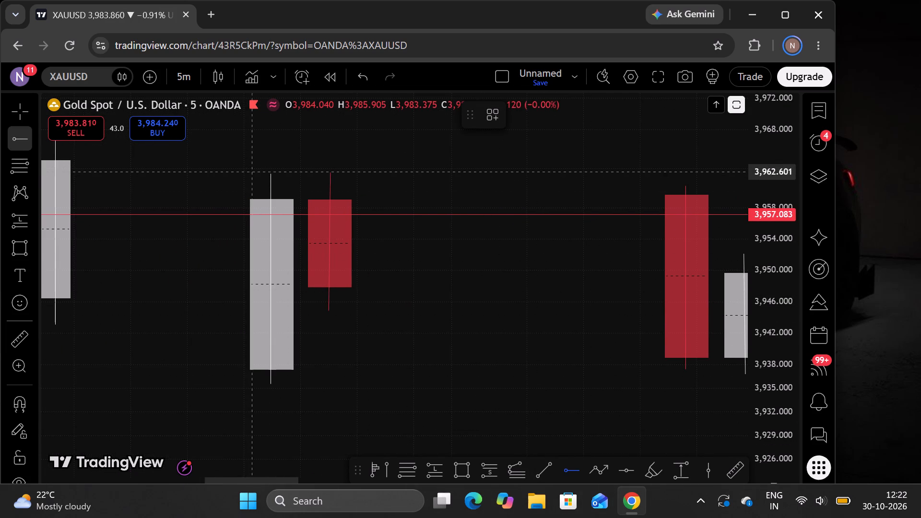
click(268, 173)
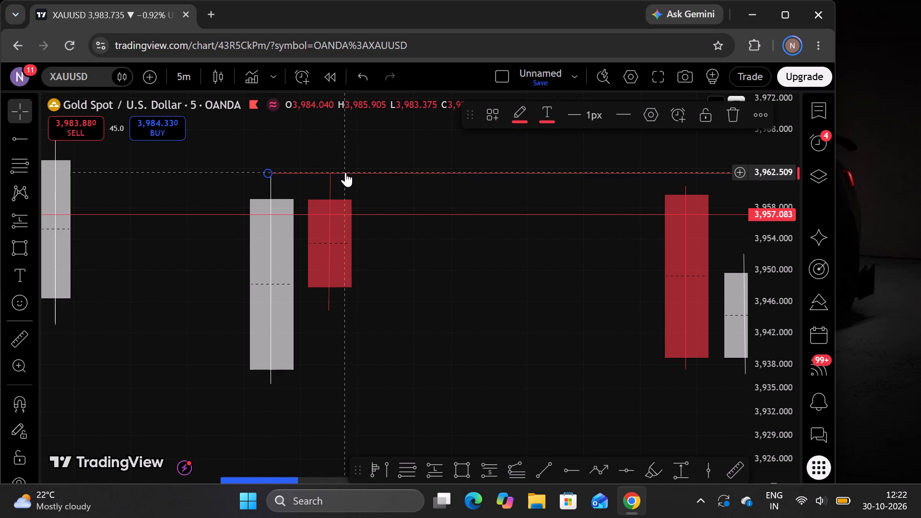
Extend the upper wick of the red candle in the grey-red pair above the ray, to about 3,964.
drag(330, 172, 331, 161)
click(384, 265)
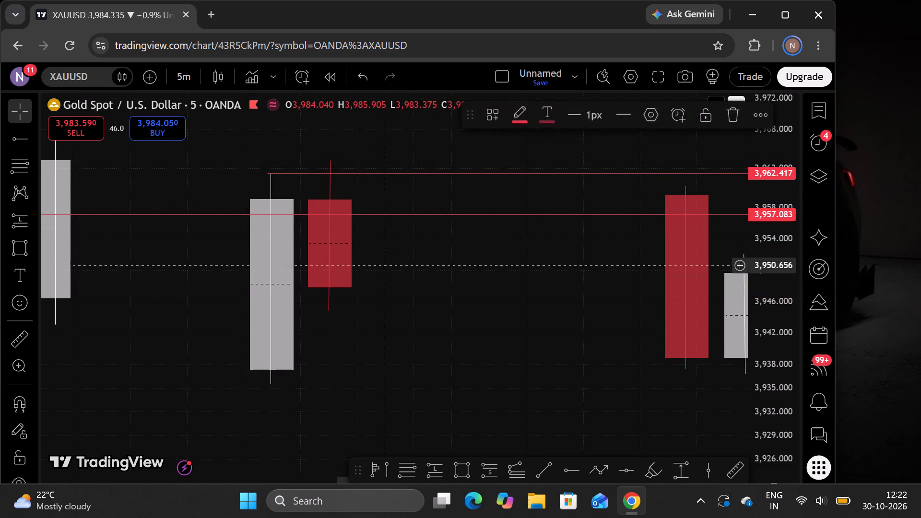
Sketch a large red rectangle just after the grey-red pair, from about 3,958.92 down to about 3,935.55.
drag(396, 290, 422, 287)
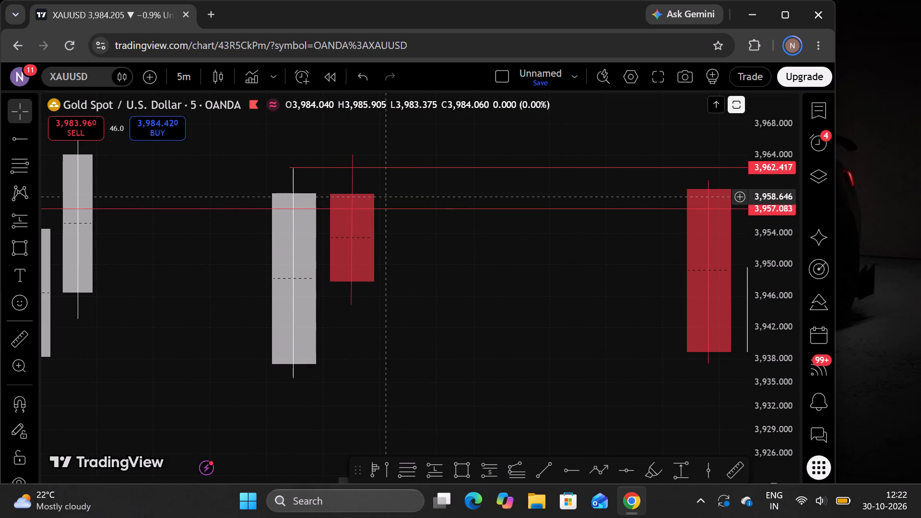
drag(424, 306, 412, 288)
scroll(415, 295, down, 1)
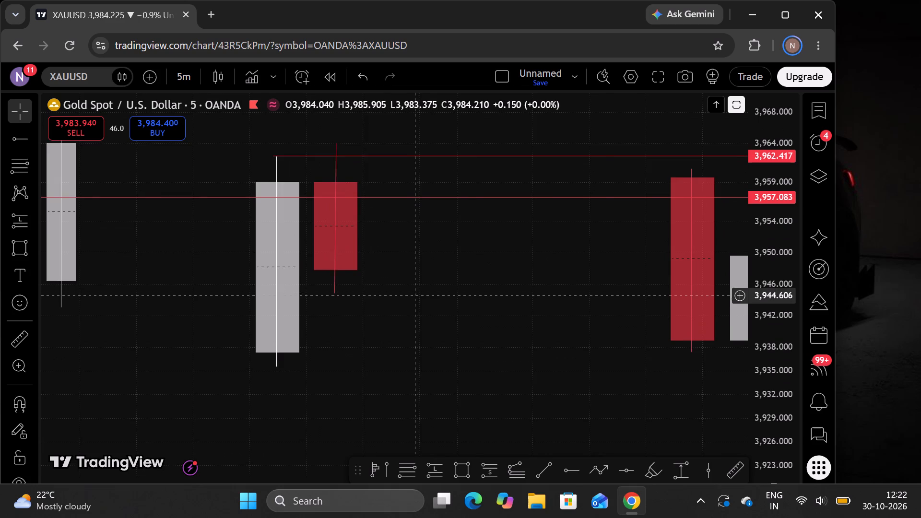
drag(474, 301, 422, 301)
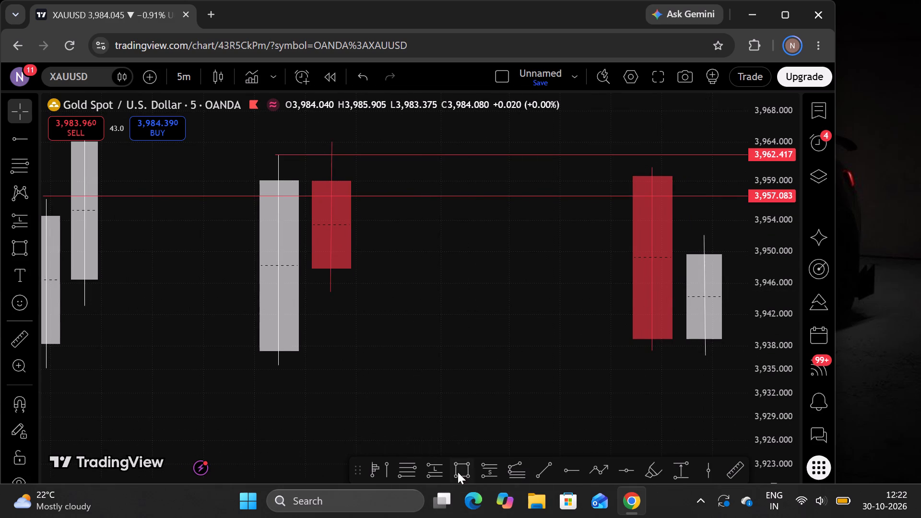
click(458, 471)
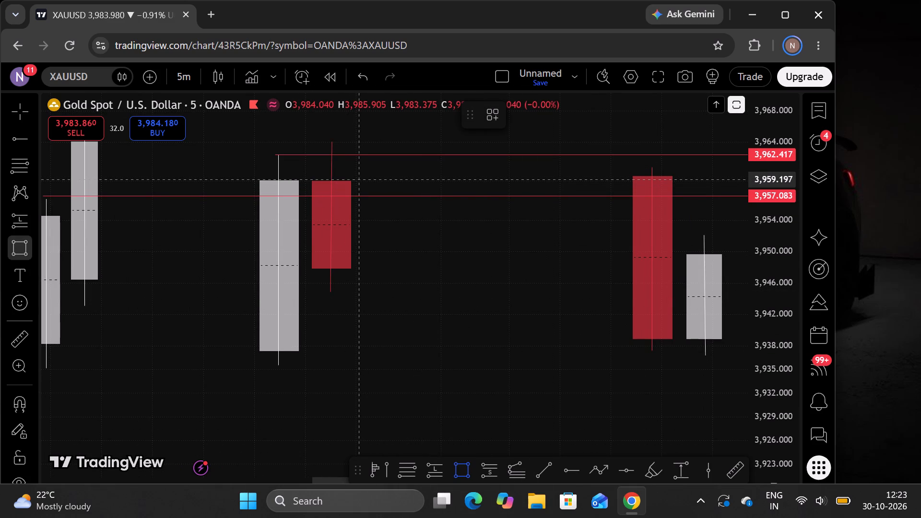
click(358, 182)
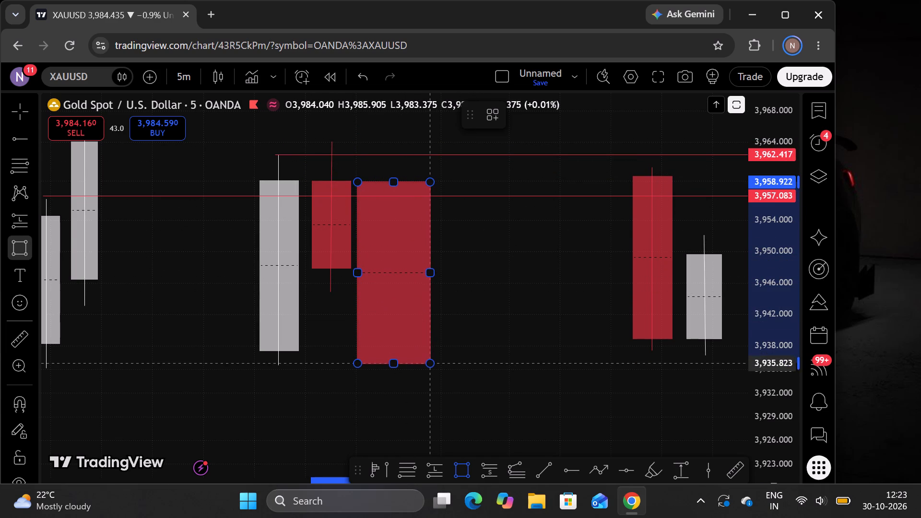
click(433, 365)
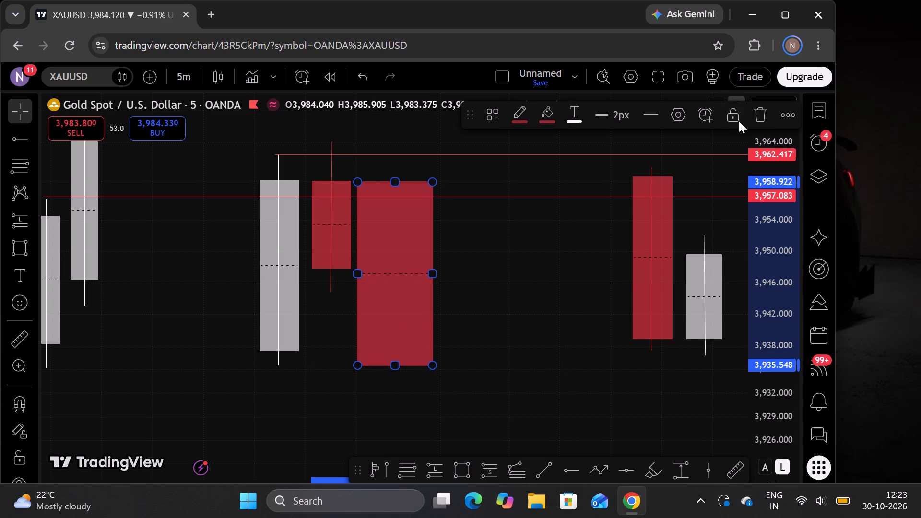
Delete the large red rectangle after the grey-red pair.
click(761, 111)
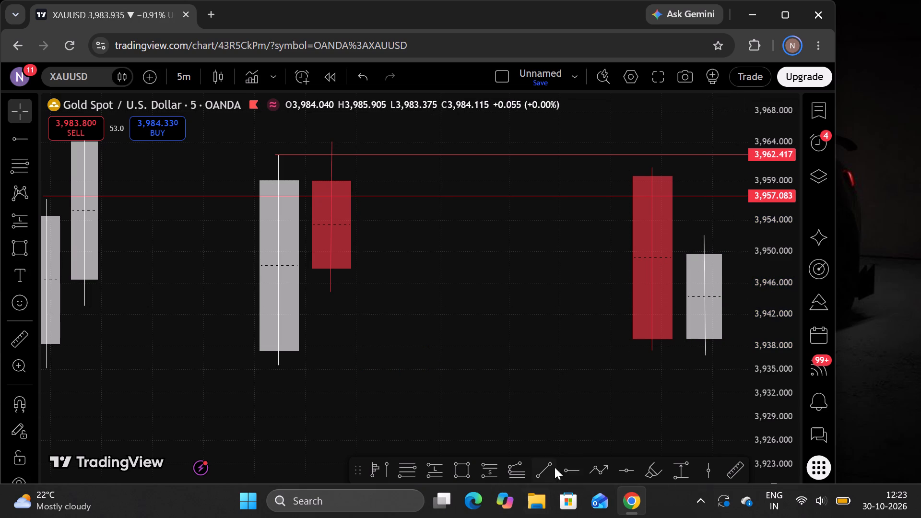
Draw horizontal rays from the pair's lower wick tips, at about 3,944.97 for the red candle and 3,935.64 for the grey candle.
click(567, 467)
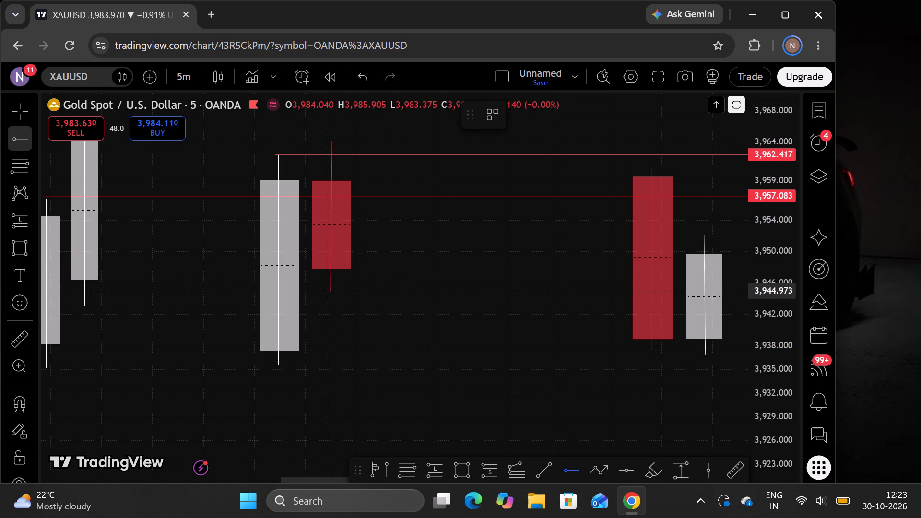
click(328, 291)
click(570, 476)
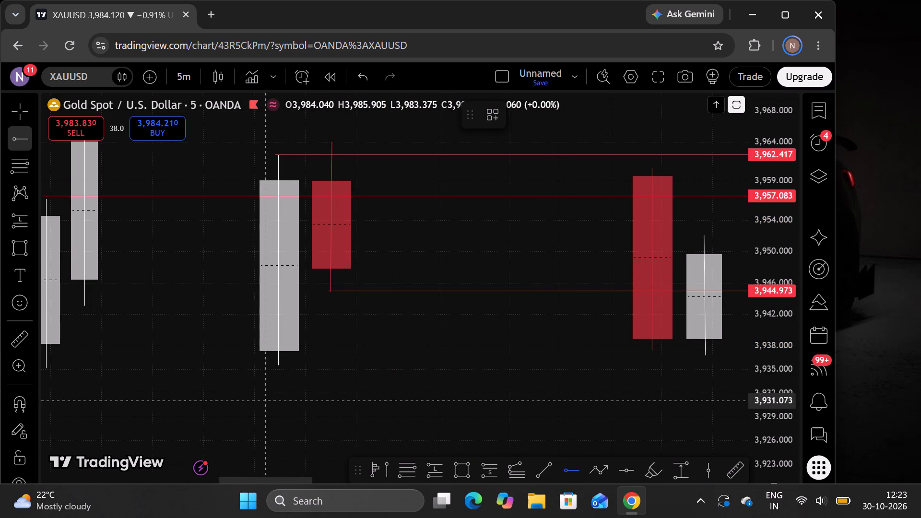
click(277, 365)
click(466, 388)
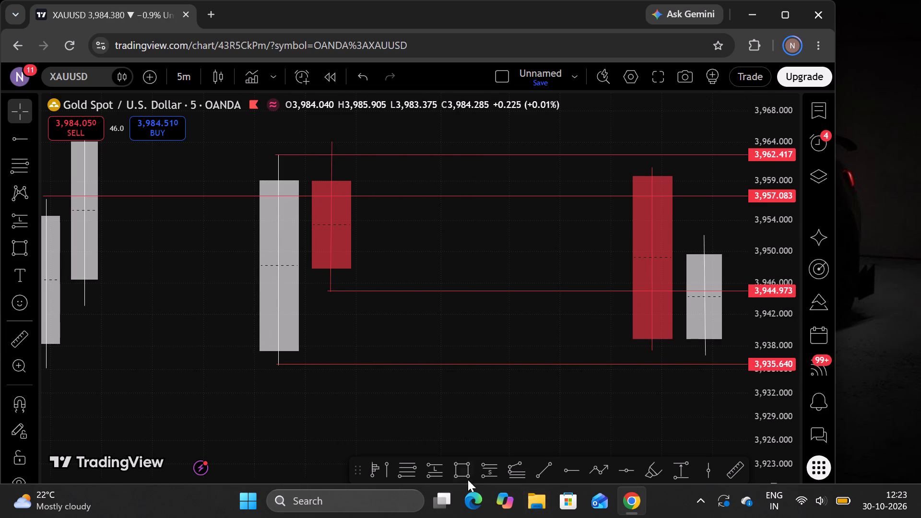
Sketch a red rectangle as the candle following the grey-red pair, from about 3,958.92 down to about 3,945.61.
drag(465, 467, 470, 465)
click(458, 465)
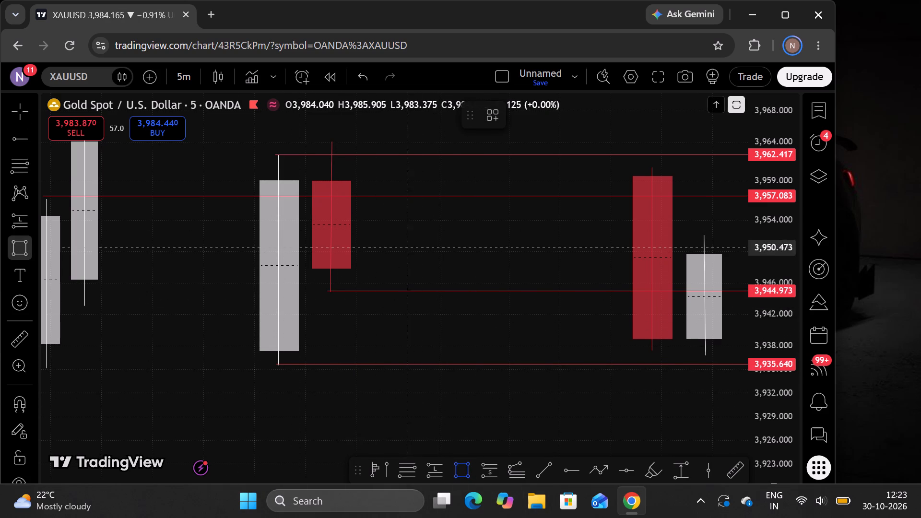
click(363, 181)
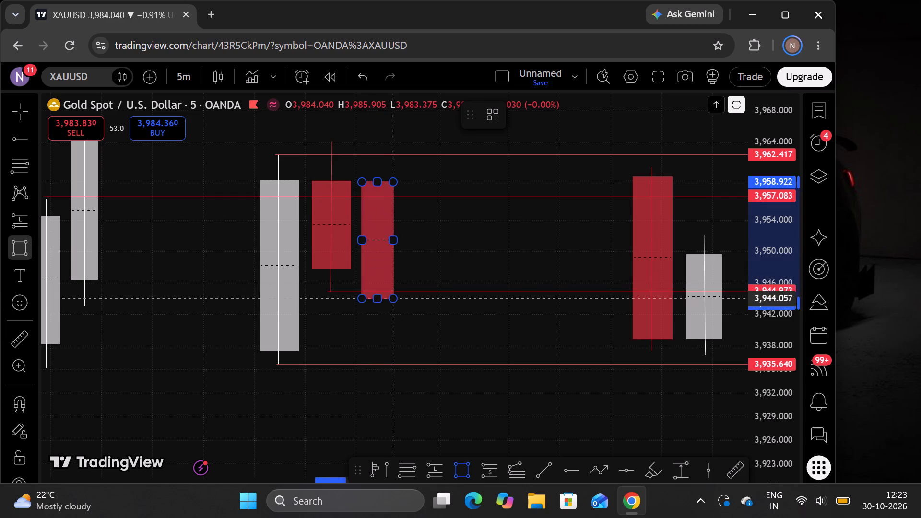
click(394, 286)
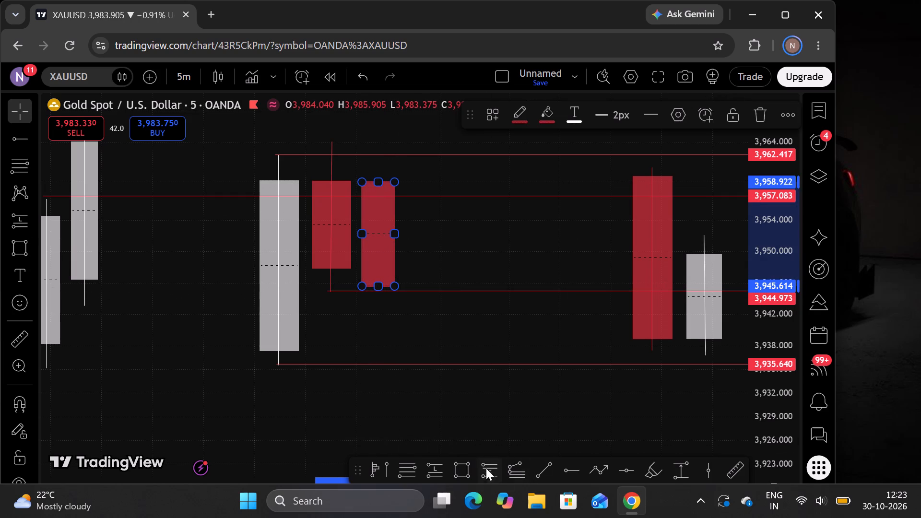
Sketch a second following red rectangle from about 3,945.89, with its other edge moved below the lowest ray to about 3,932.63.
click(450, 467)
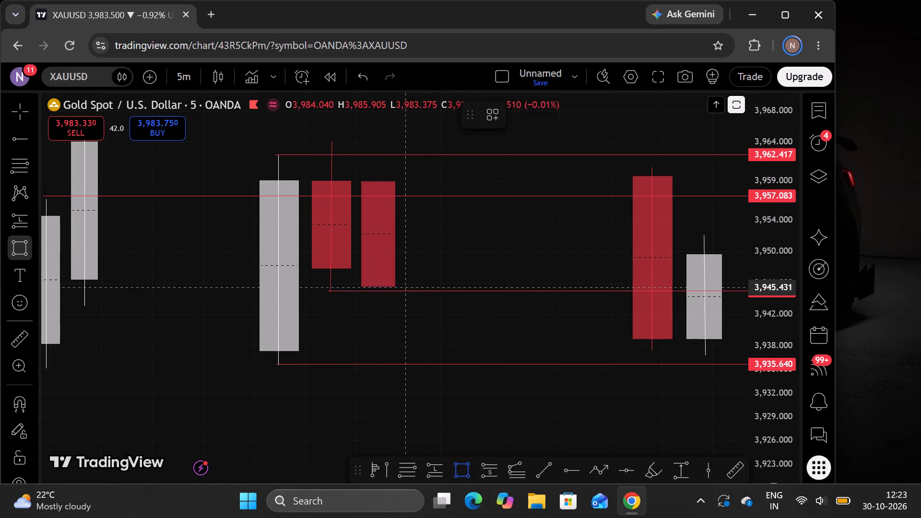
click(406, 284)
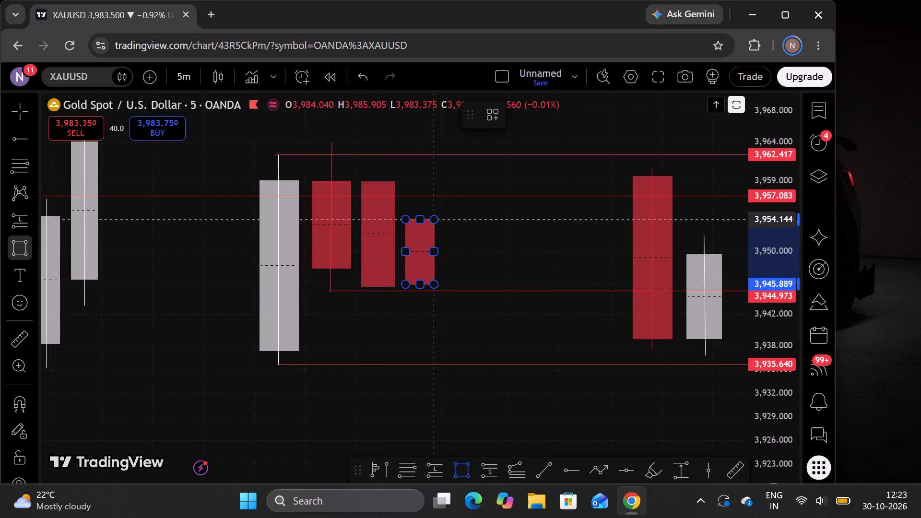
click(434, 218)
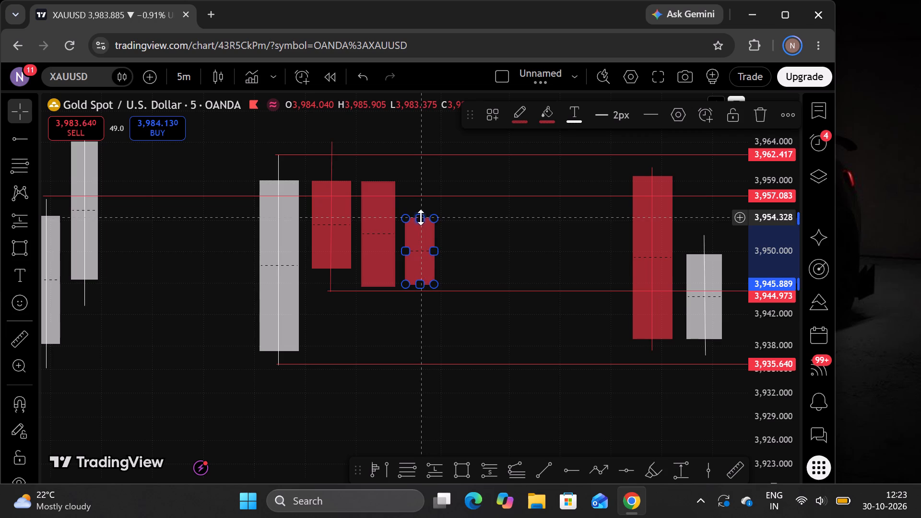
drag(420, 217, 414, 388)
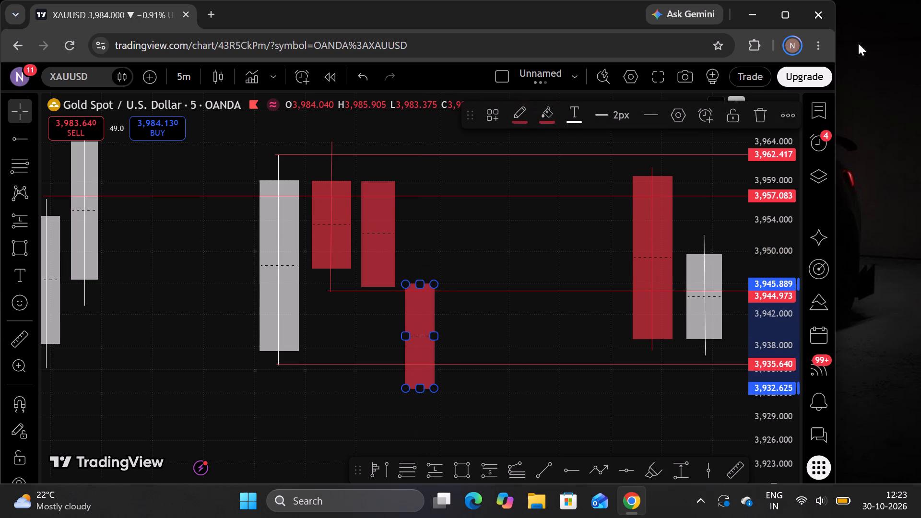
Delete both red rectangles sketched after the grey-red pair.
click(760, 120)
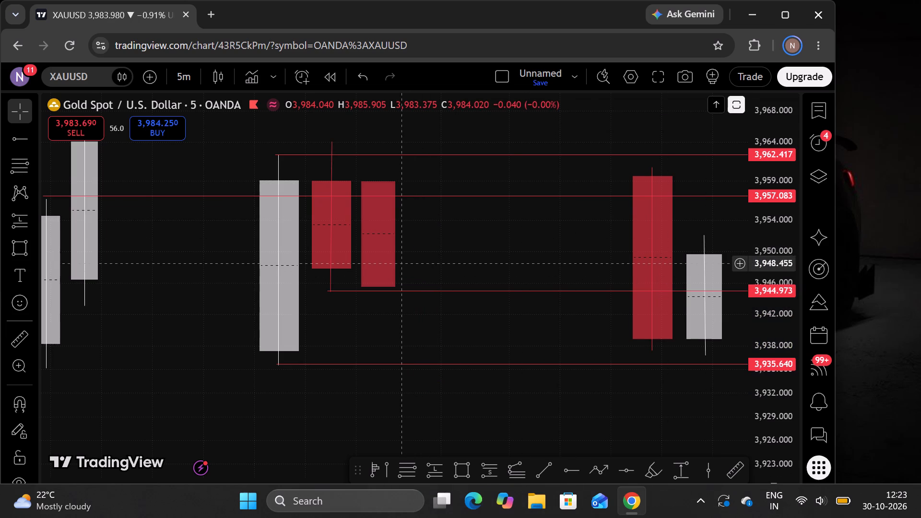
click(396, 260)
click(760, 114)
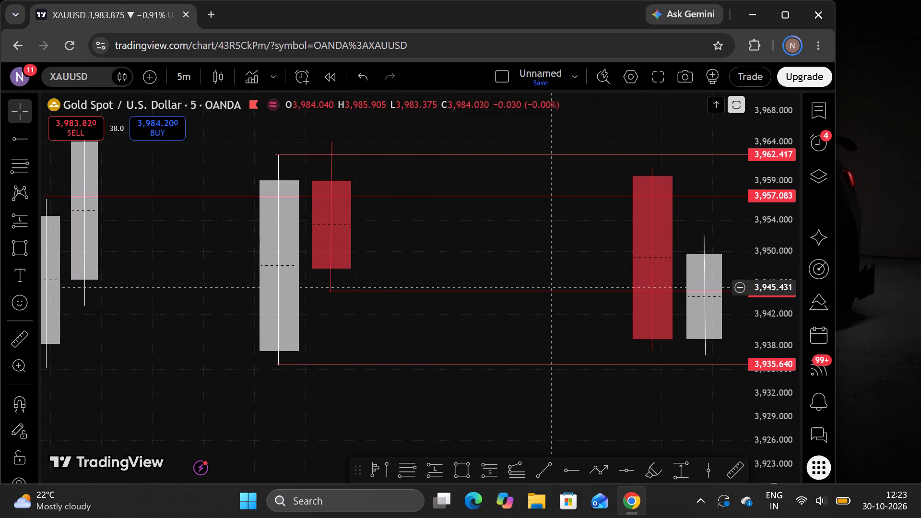
Delete the four temporary rays around the grey-red pair, including those at 3,962.417, 3,957.083 and 3,935.640.
click(492, 291)
click(731, 113)
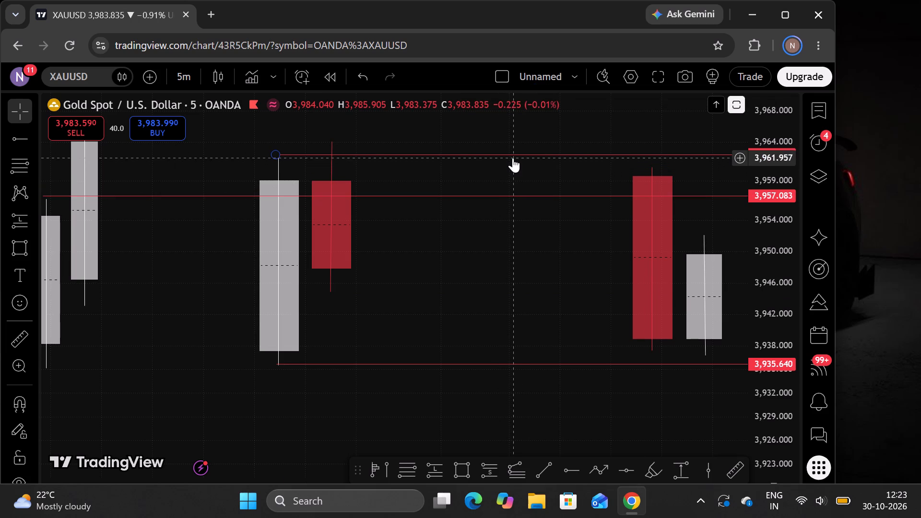
click(513, 157)
click(736, 114)
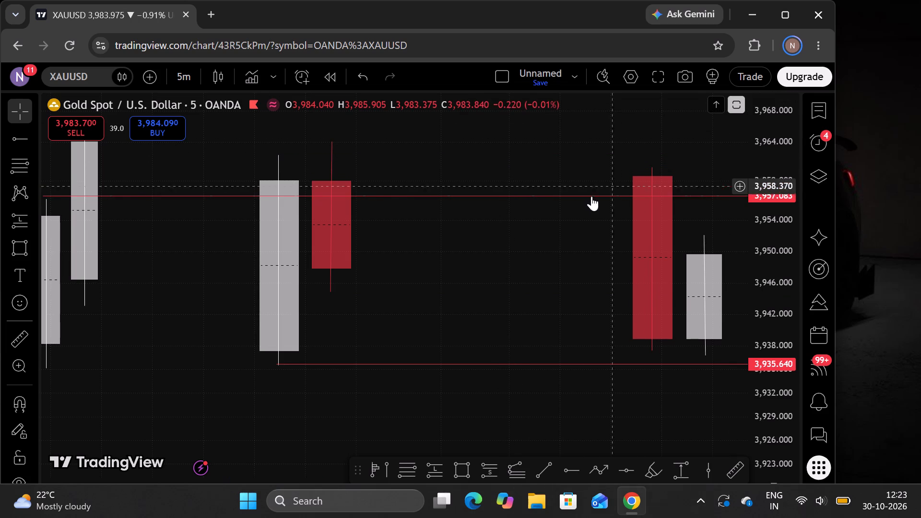
click(587, 193)
click(587, 194)
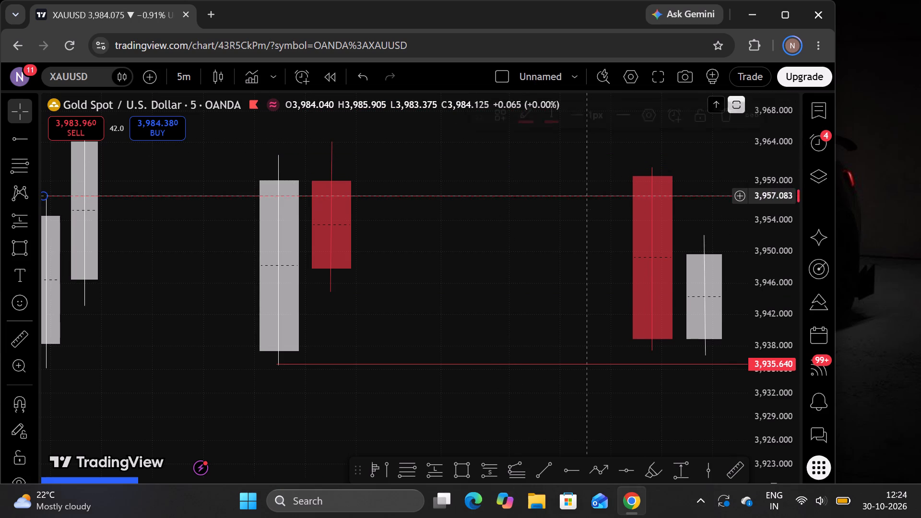
click(738, 116)
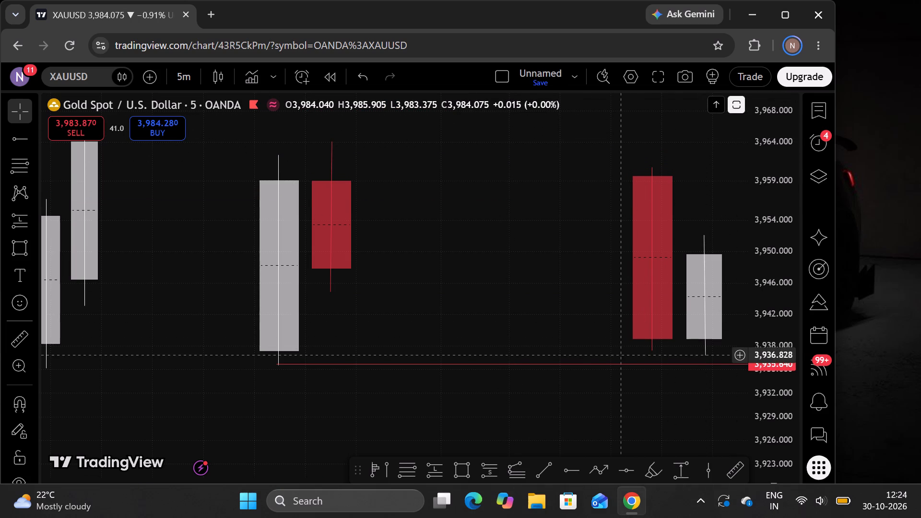
click(621, 364)
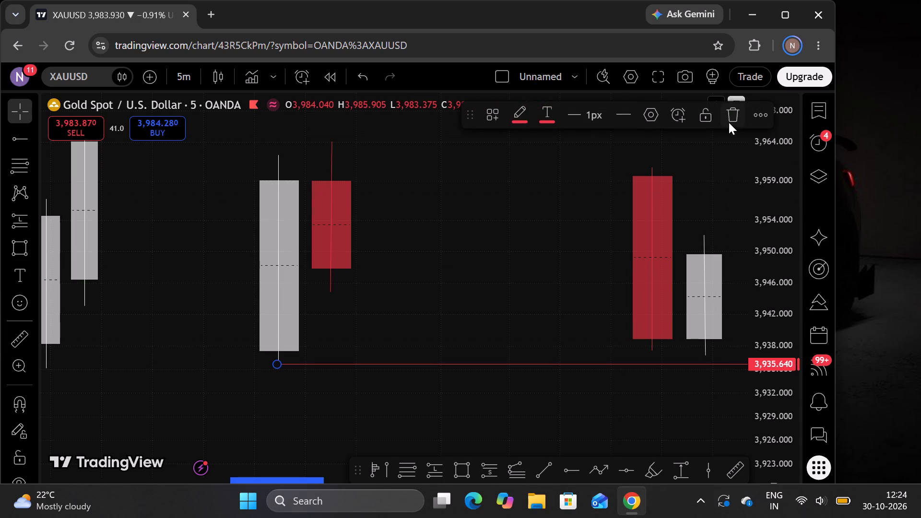
click(729, 120)
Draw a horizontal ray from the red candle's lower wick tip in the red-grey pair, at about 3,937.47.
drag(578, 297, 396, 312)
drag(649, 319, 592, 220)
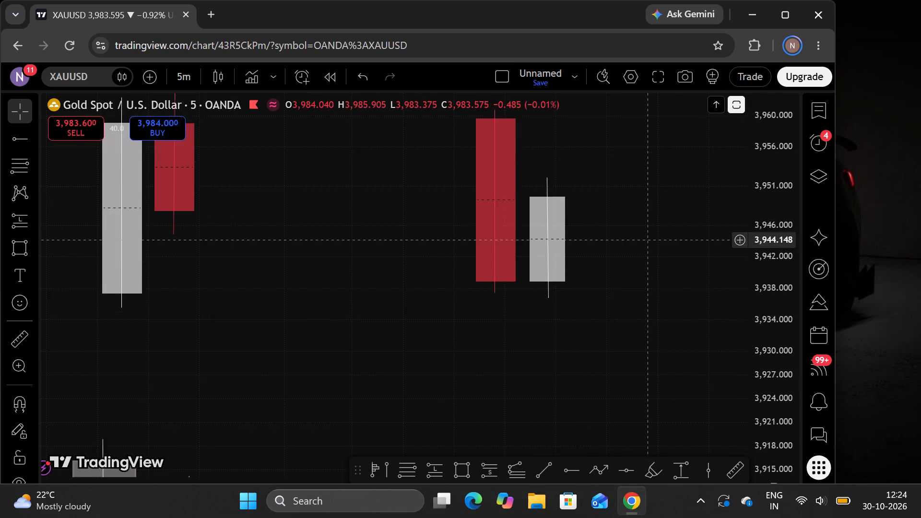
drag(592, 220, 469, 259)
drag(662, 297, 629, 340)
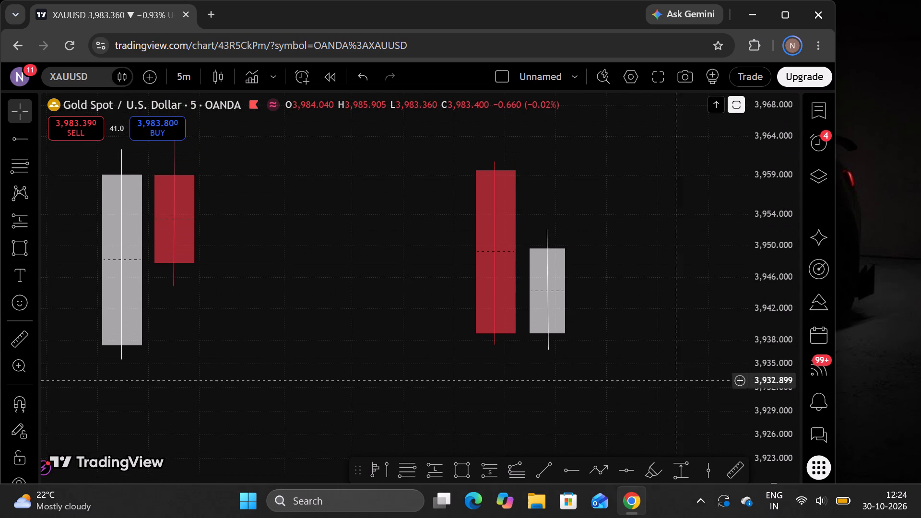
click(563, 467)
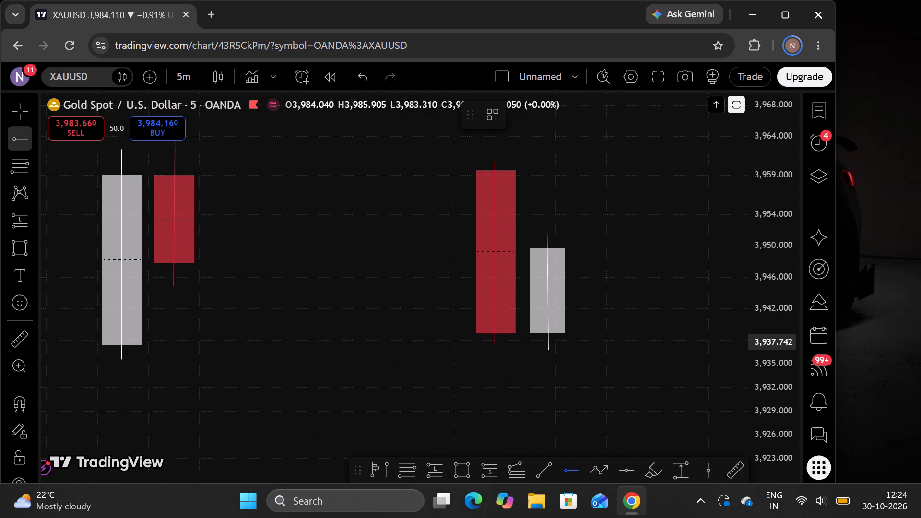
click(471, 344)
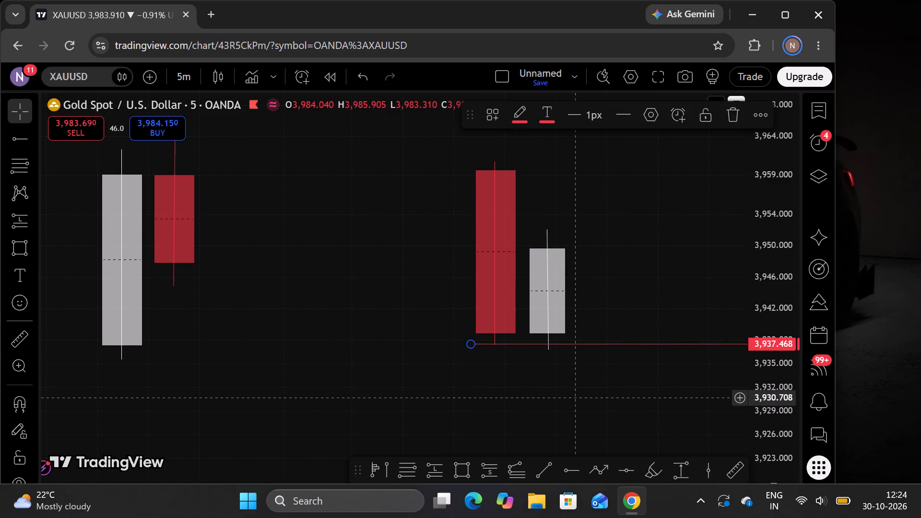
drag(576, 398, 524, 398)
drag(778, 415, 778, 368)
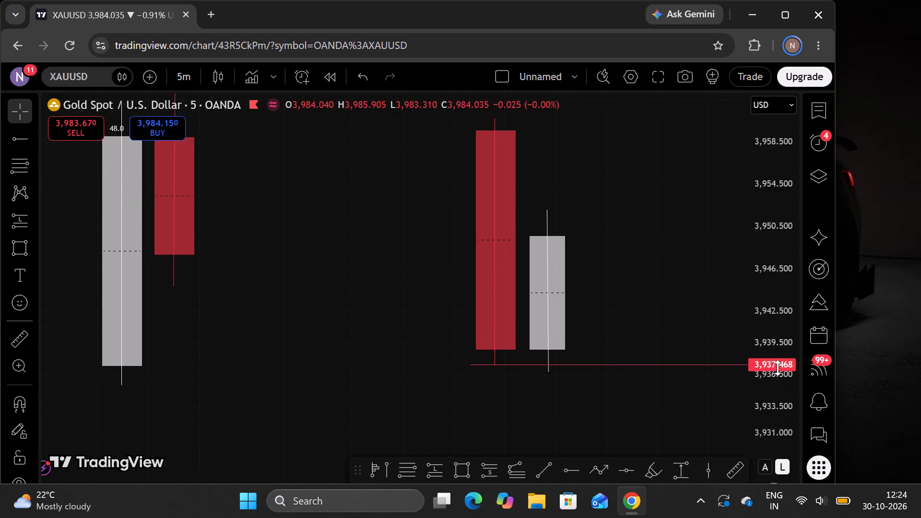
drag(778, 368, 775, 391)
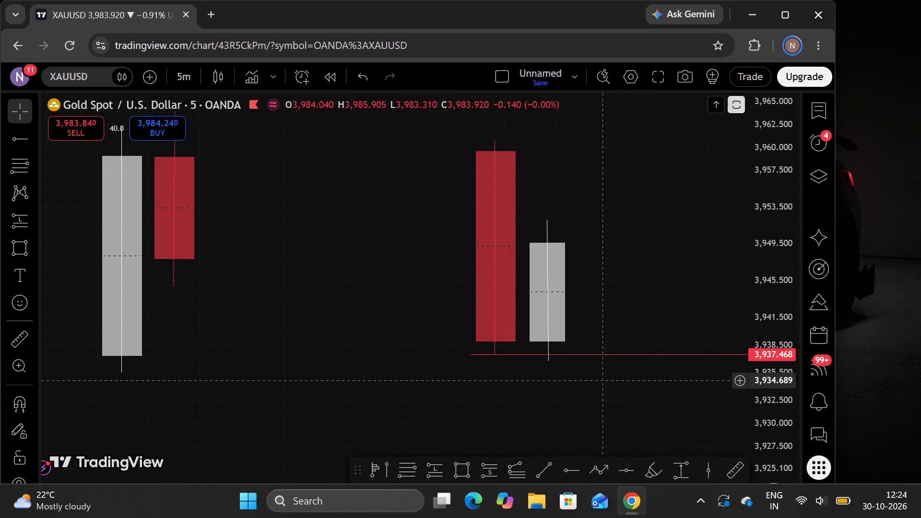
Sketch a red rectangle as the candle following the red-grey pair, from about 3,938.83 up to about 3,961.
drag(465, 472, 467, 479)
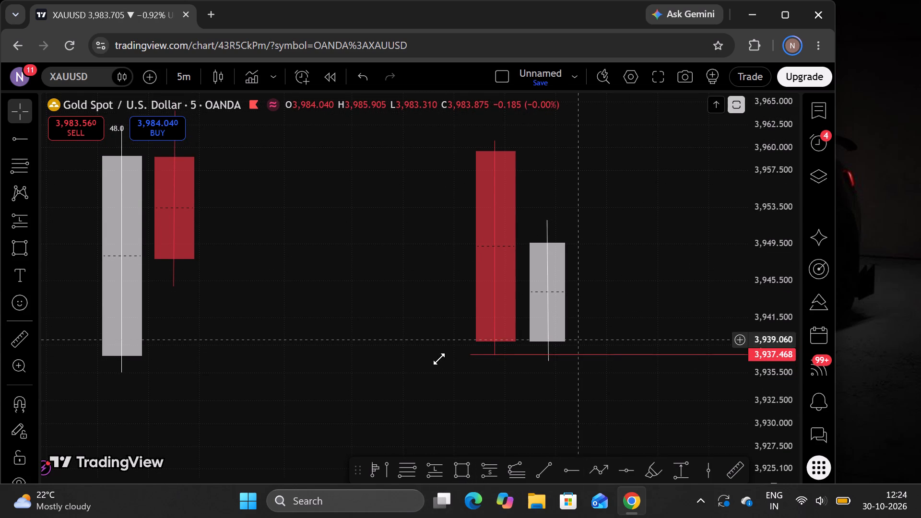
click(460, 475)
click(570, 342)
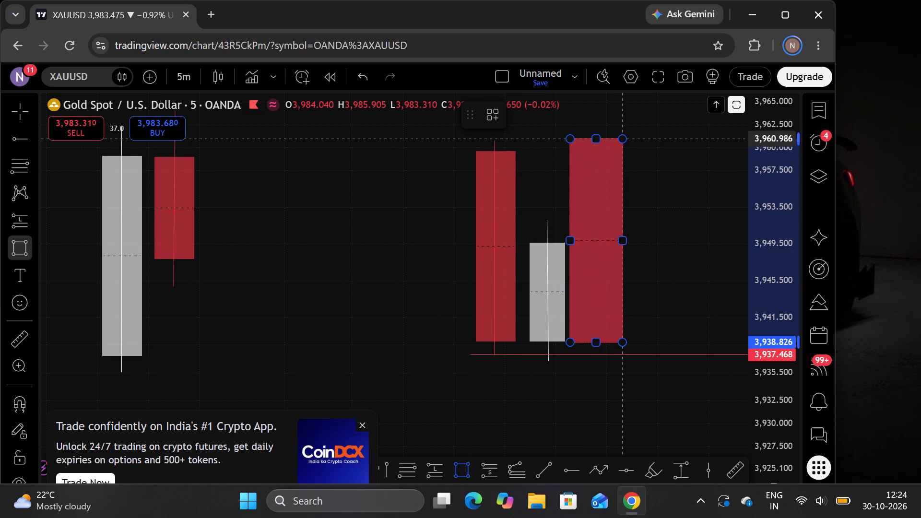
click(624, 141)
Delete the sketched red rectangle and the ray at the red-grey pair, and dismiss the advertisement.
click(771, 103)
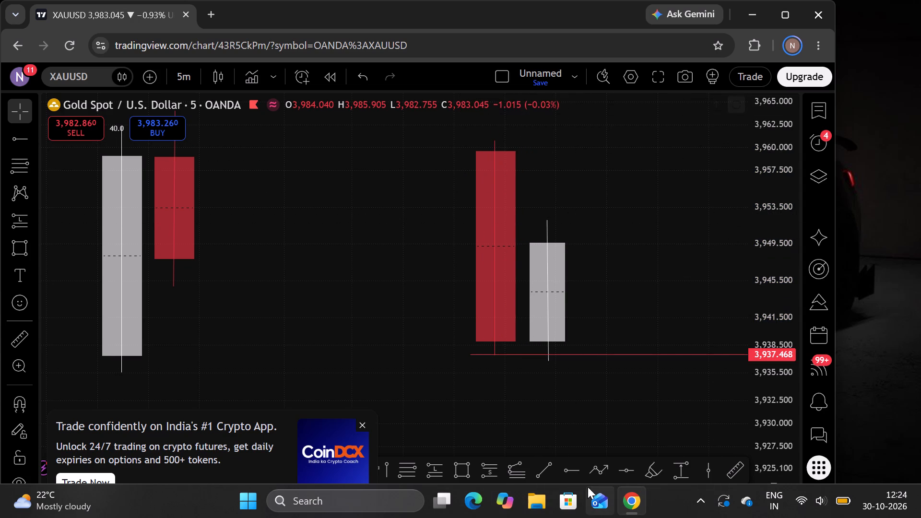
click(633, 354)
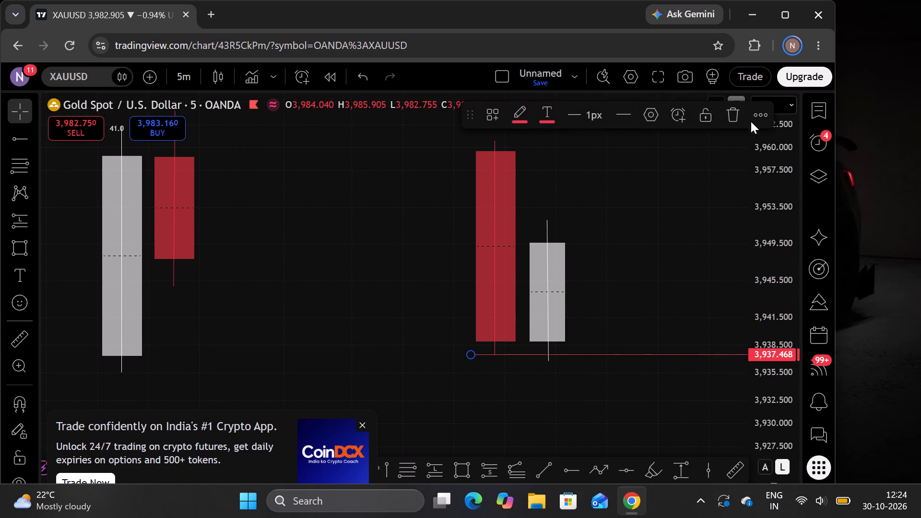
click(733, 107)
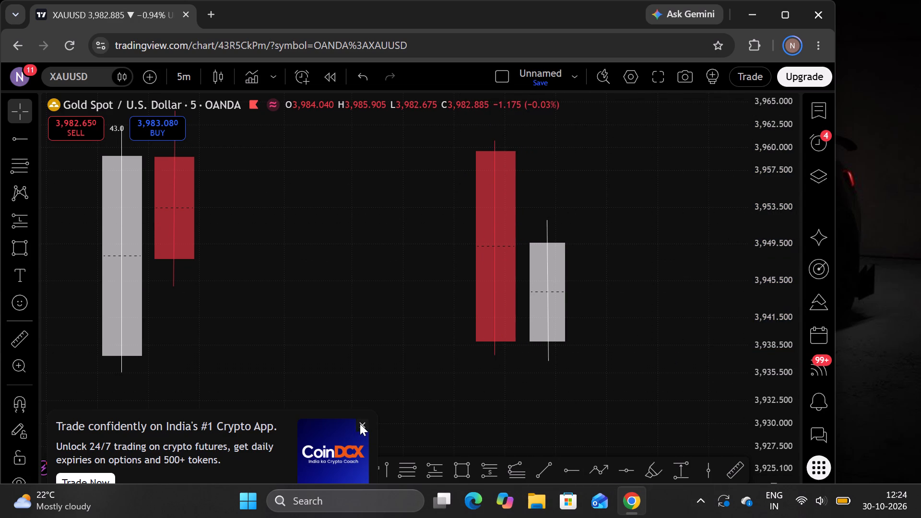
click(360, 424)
Draw a horizontal ray from the upper wick tip of the first candle in the rising all-grey pair, at about 3,916.53.
drag(327, 360, 544, 170)
scroll(537, 220, down, 5)
drag(627, 275, 506, 72)
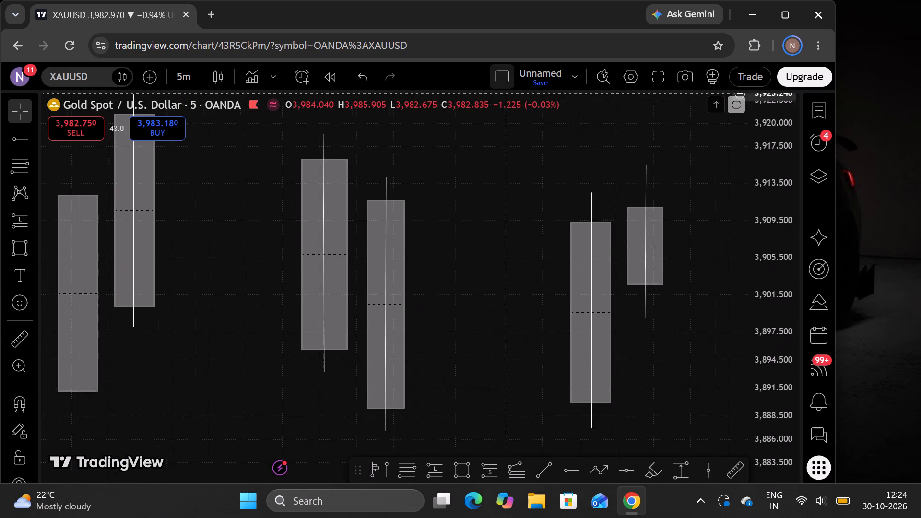
drag(472, 254, 558, 334)
drag(777, 200, 767, 298)
drag(571, 355, 661, 249)
drag(349, 286, 516, 377)
scroll(534, 363, up, 3)
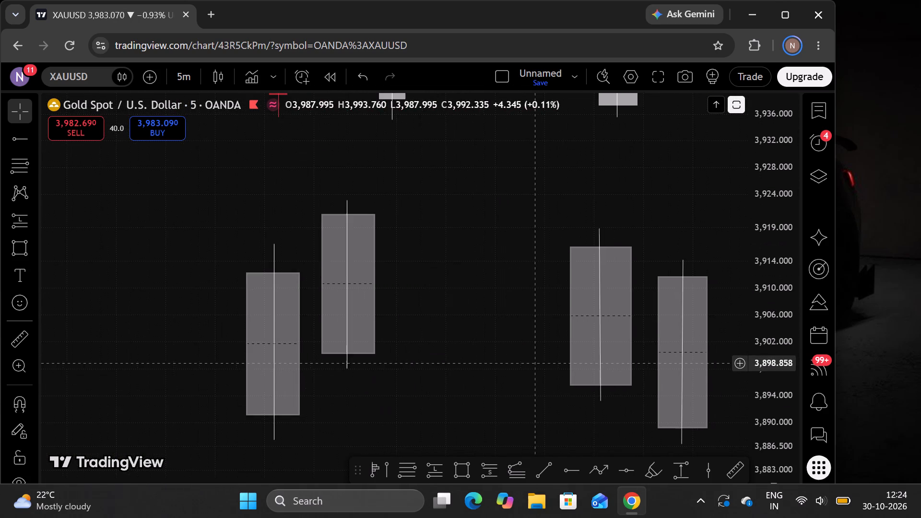
drag(416, 391, 512, 356)
scroll(531, 344, down, 3)
drag(594, 352, 578, 369)
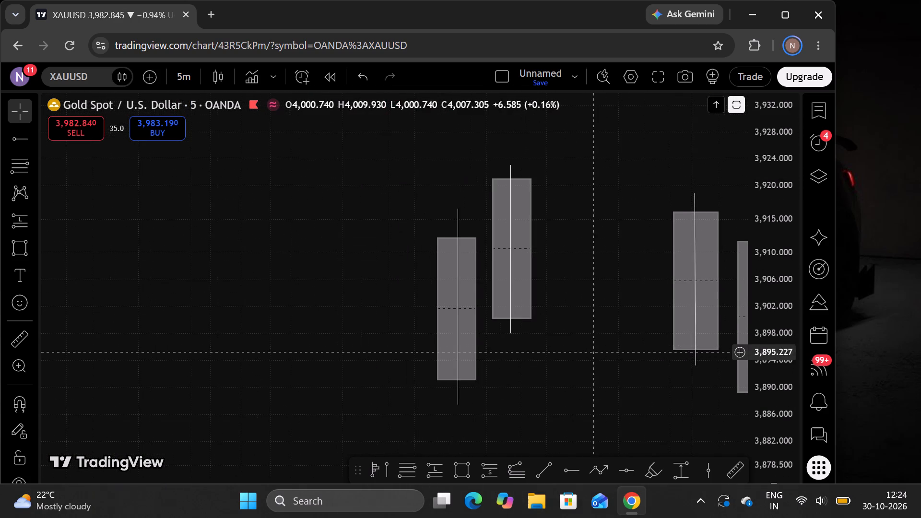
drag(578, 369, 503, 388)
drag(649, 413, 627, 380)
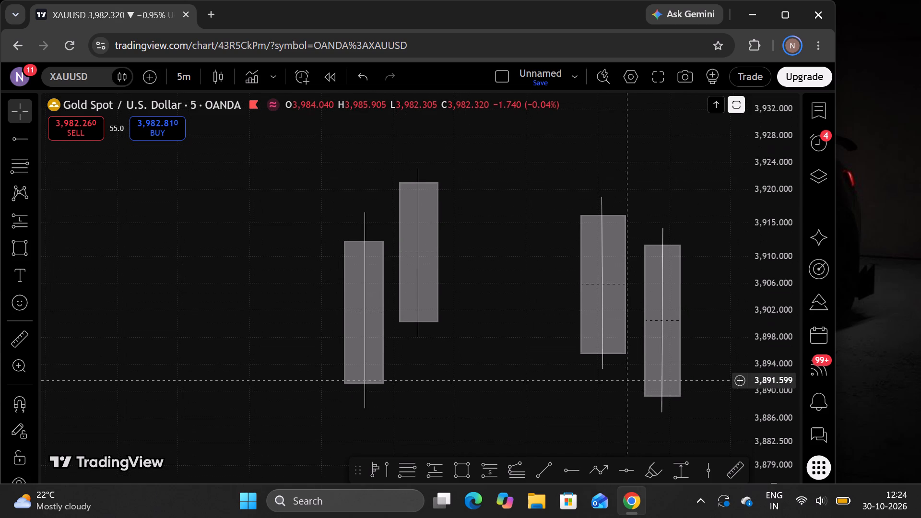
click(572, 470)
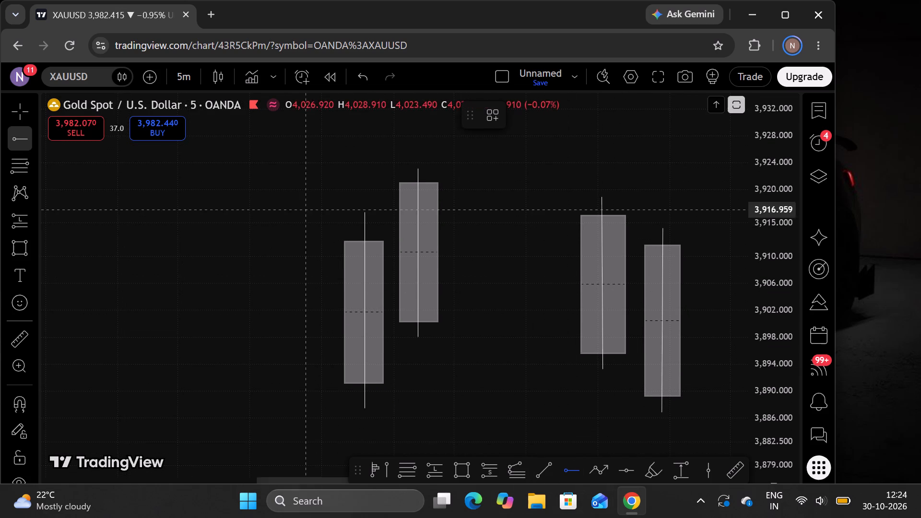
click(344, 212)
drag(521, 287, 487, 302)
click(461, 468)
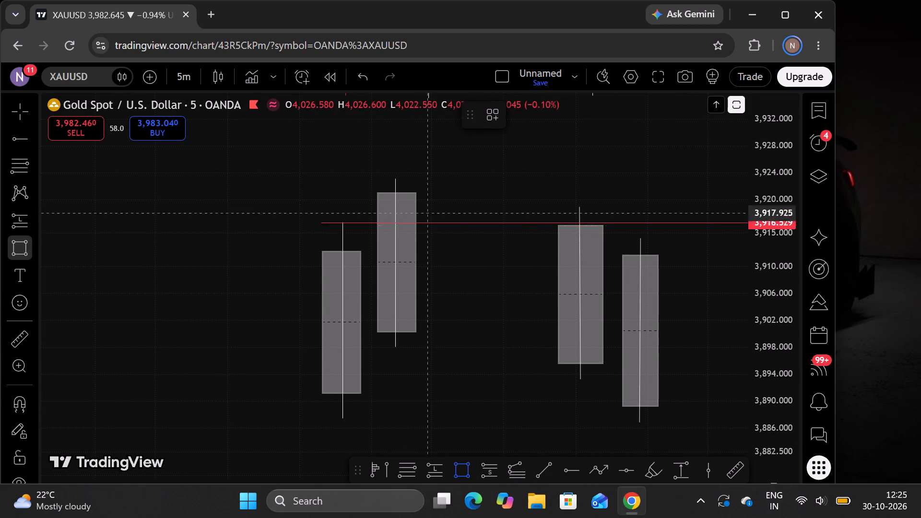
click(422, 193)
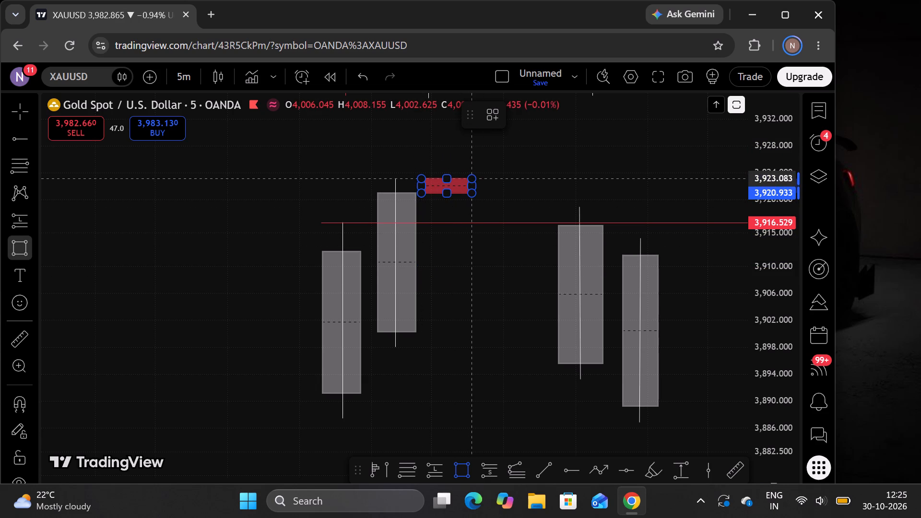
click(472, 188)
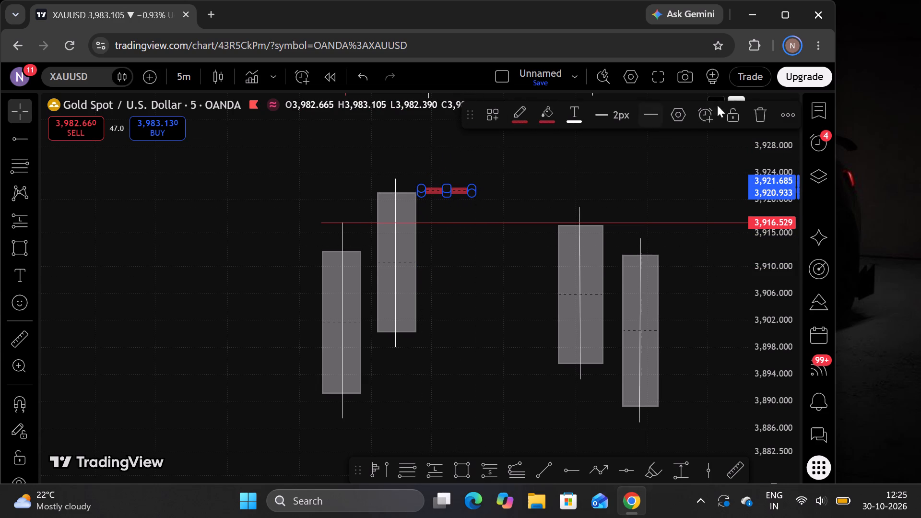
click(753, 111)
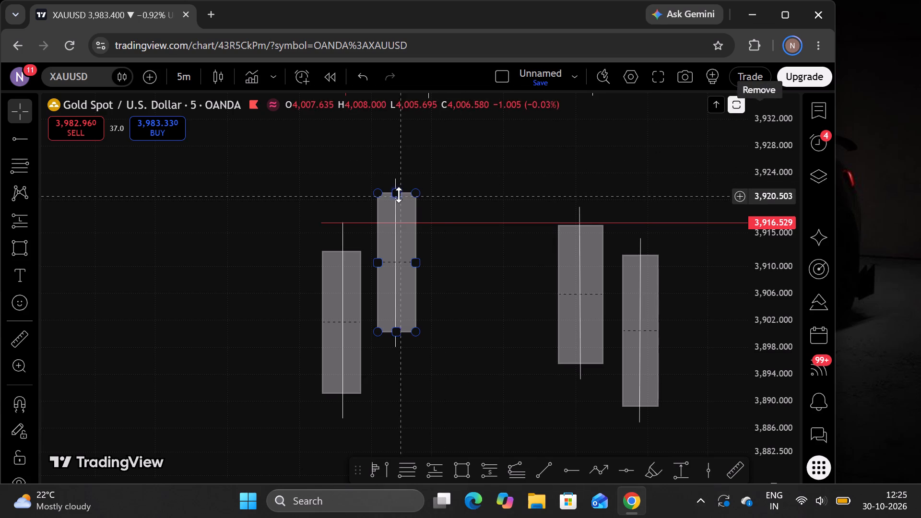
Lower the body top of the rising grey pair's second candle to just above the ray, lengthening its exposed upper wick.
drag(397, 193, 402, 209)
click(539, 185)
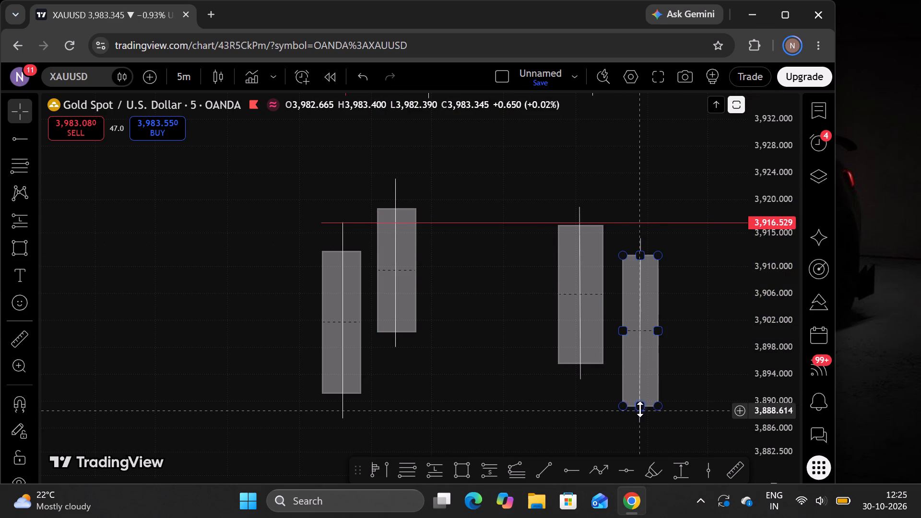
Raise the body bottom of the second candle in the neighbouring falling grey pair to about 3,892.
drag(639, 408, 641, 386)
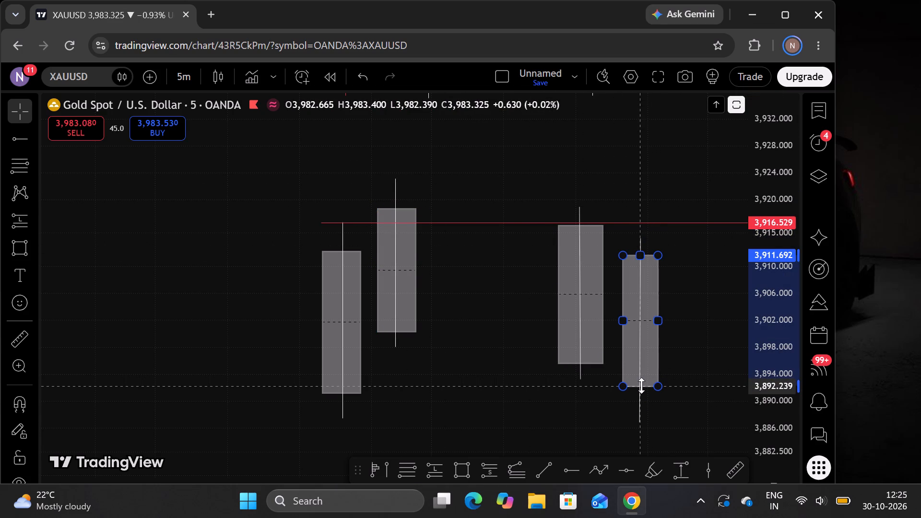
drag(641, 386, 642, 387)
click(726, 383)
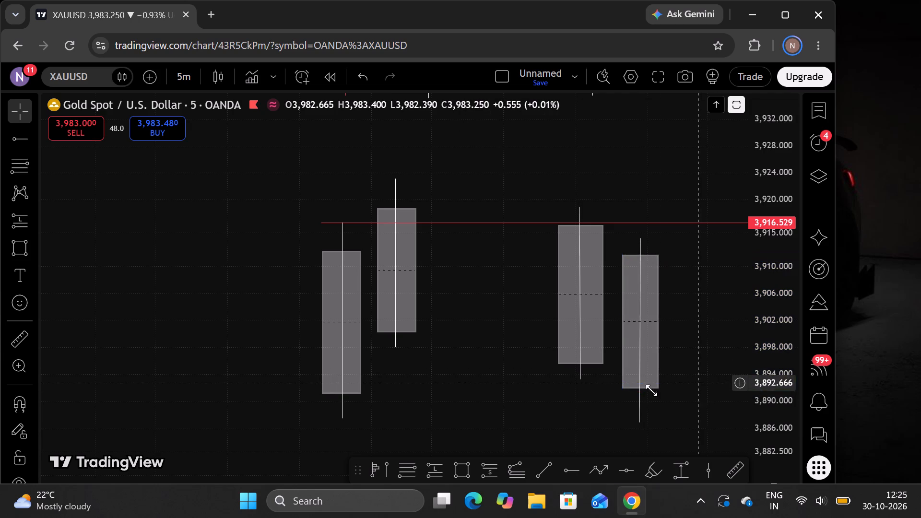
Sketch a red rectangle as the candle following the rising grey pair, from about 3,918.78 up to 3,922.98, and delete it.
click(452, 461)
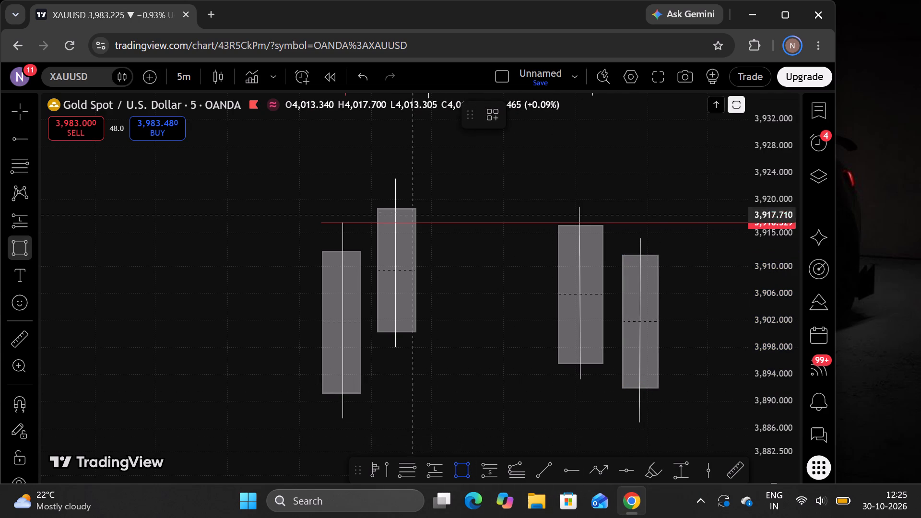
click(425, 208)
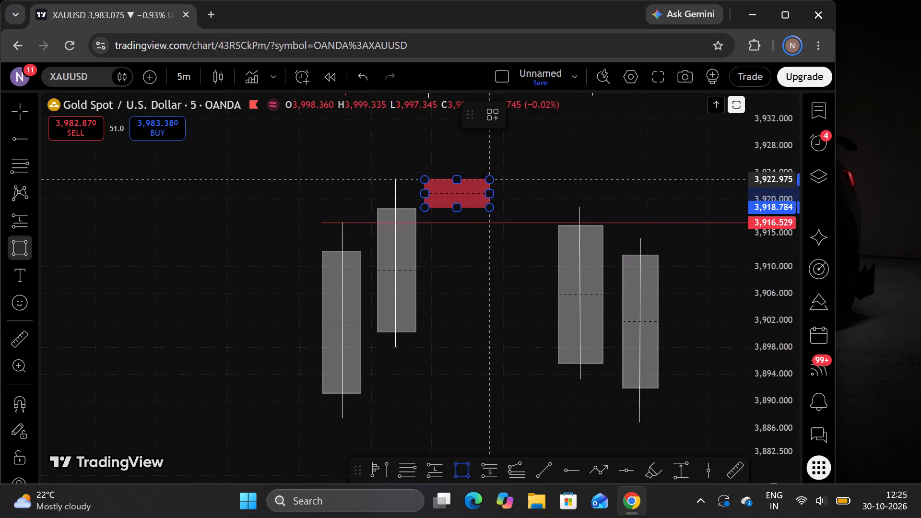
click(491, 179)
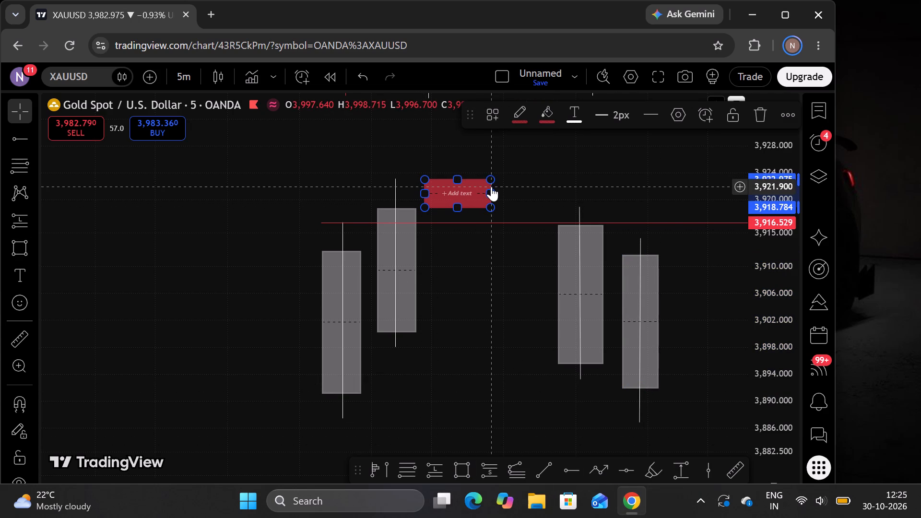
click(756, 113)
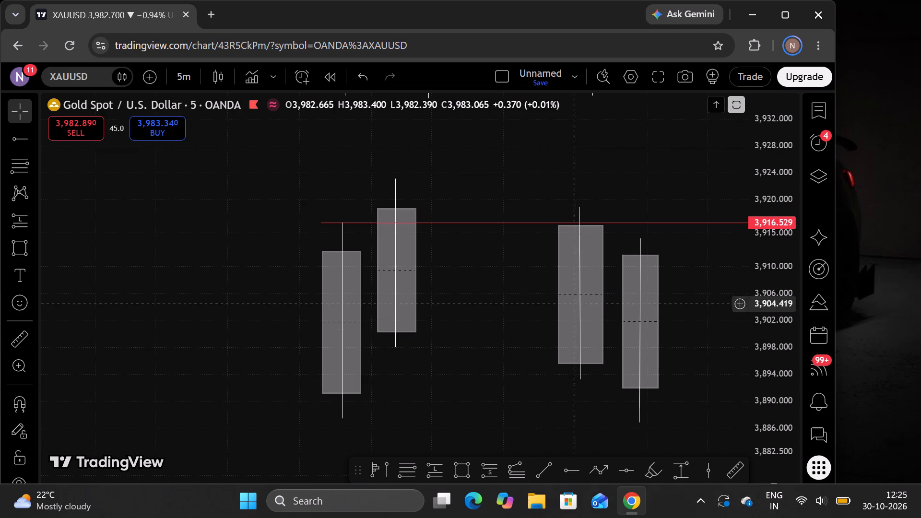
Move the ray to the lower wick tip of the falling grey pair's first candle, at about 3,893.31.
drag(495, 357, 411, 368)
click(418, 234)
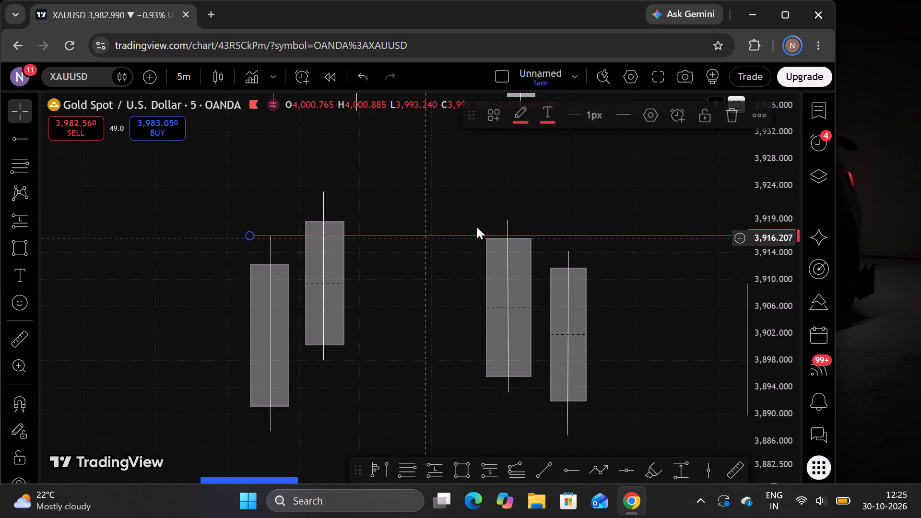
drag(599, 235, 805, 391)
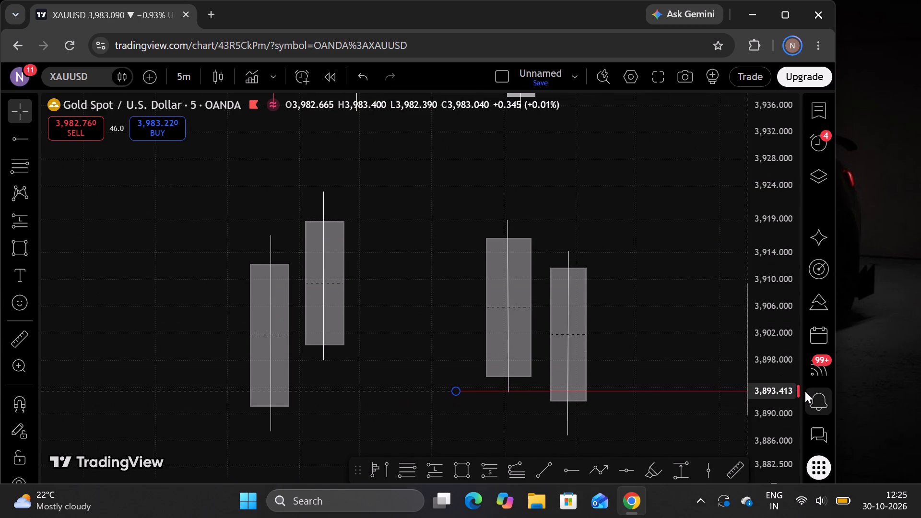
drag(805, 391, 806, 391)
drag(715, 448, 558, 341)
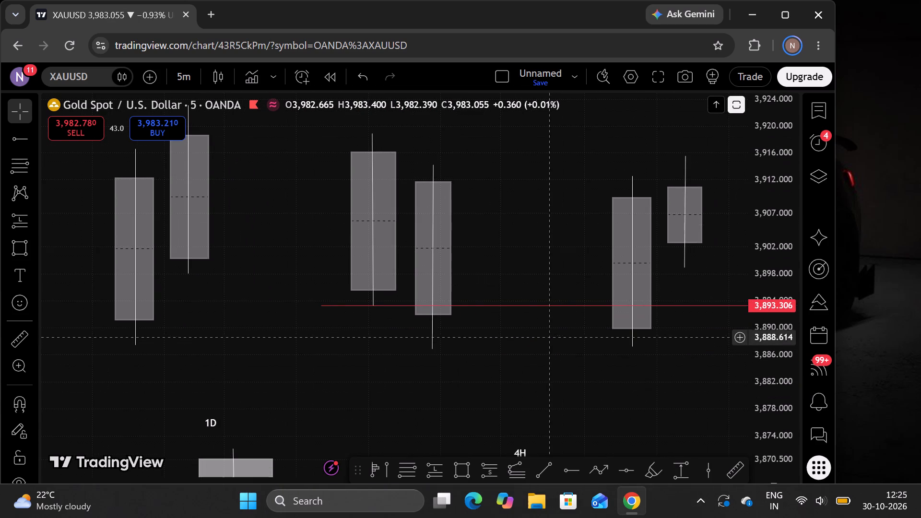
Delete the ray at the lower wick tip of the falling grey pair's first candle.
click(485, 305)
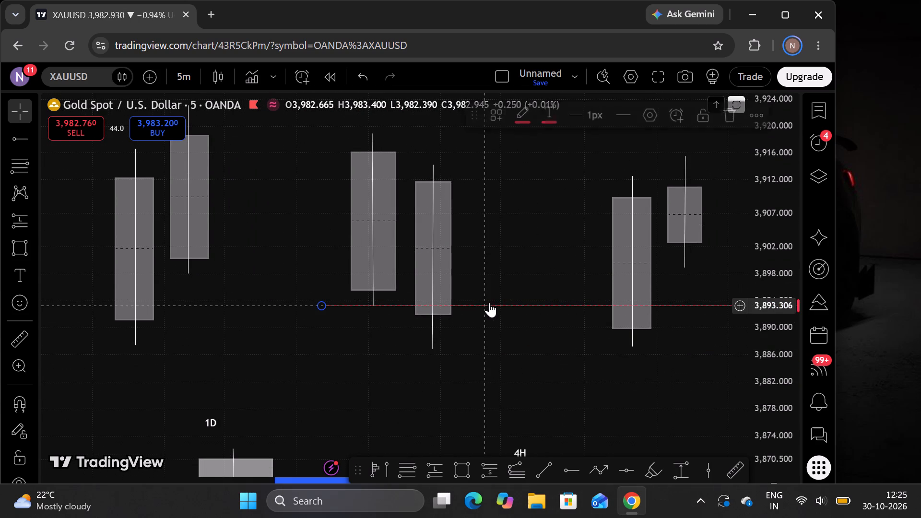
click(734, 114)
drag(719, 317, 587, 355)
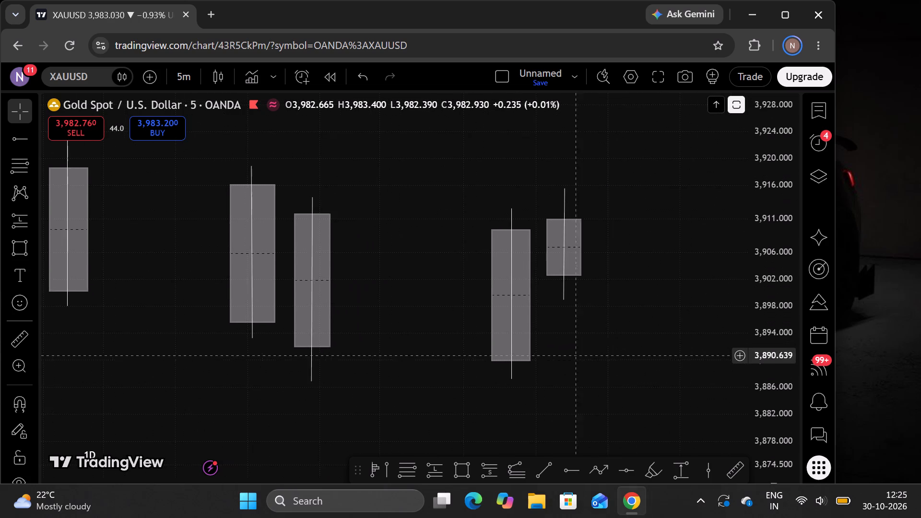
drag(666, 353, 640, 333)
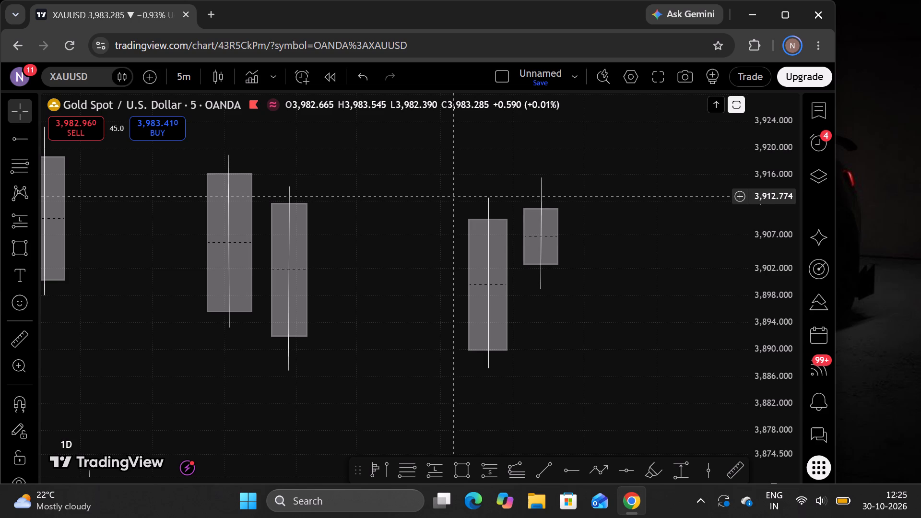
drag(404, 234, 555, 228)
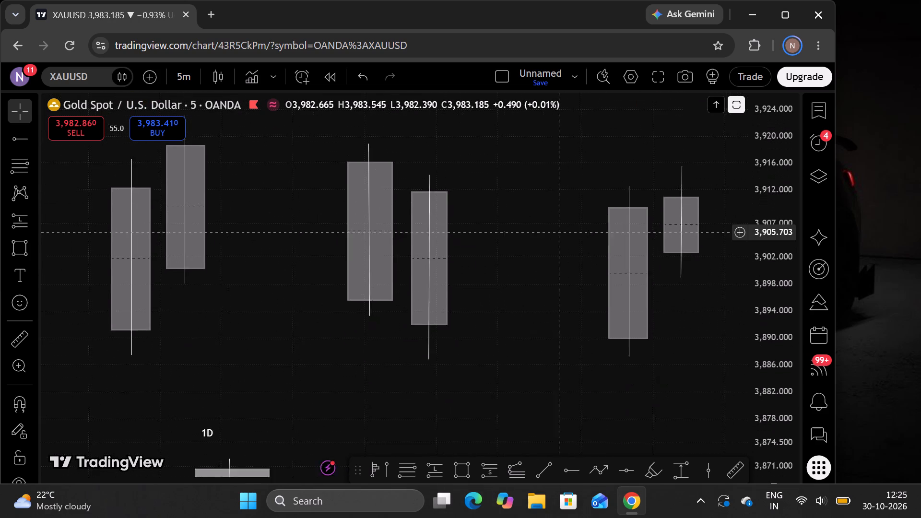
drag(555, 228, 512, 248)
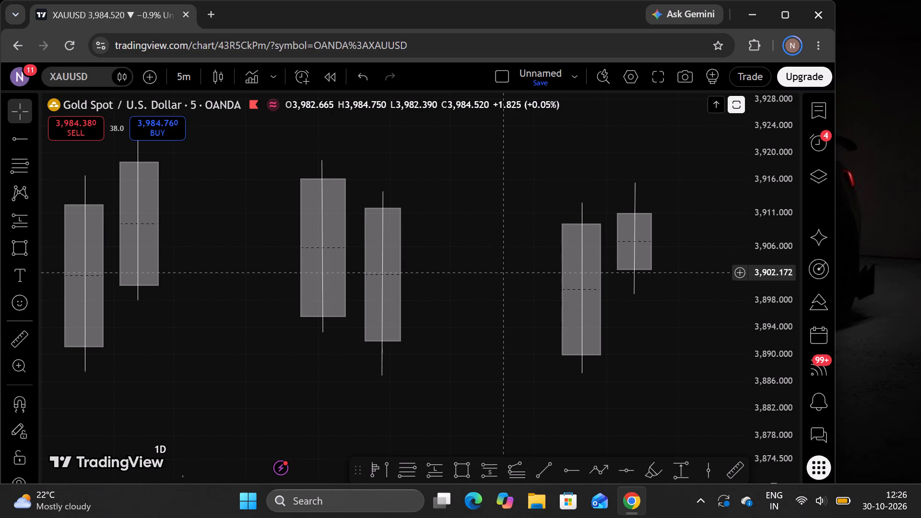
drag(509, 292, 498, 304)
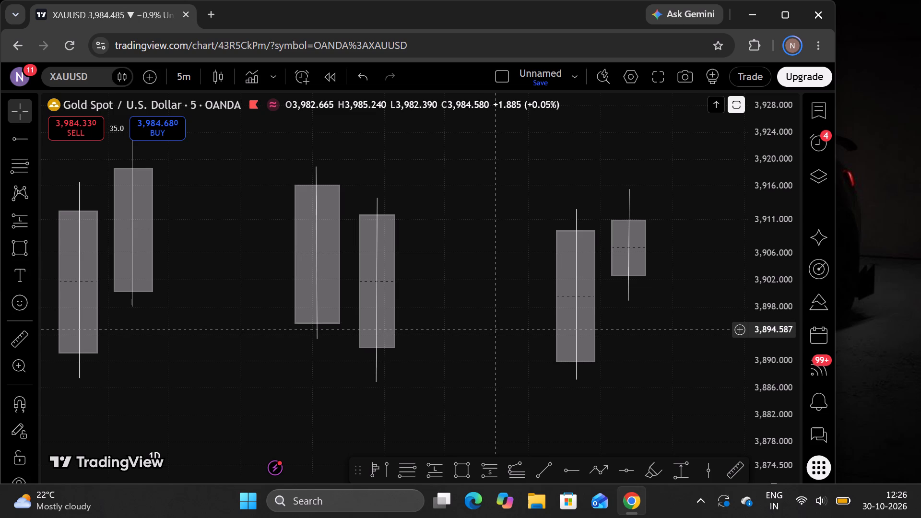
Raise the upper wick tip of the 1D pair's second candle to about 3,874, lengthening its exposed upper wick.
drag(478, 355, 601, 94)
scroll(589, 255, down, 3)
drag(690, 312, 686, 140)
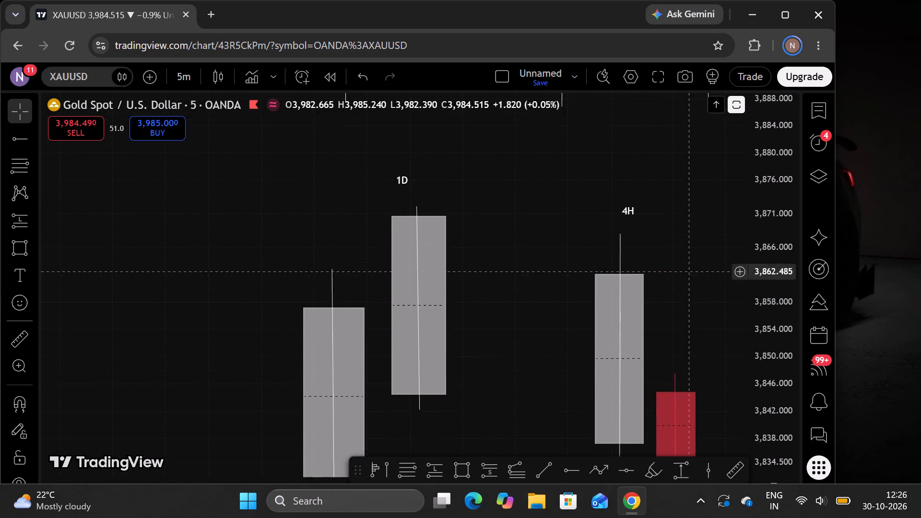
drag(686, 140, 673, 105)
drag(778, 161, 762, 296)
drag(703, 323, 501, 389)
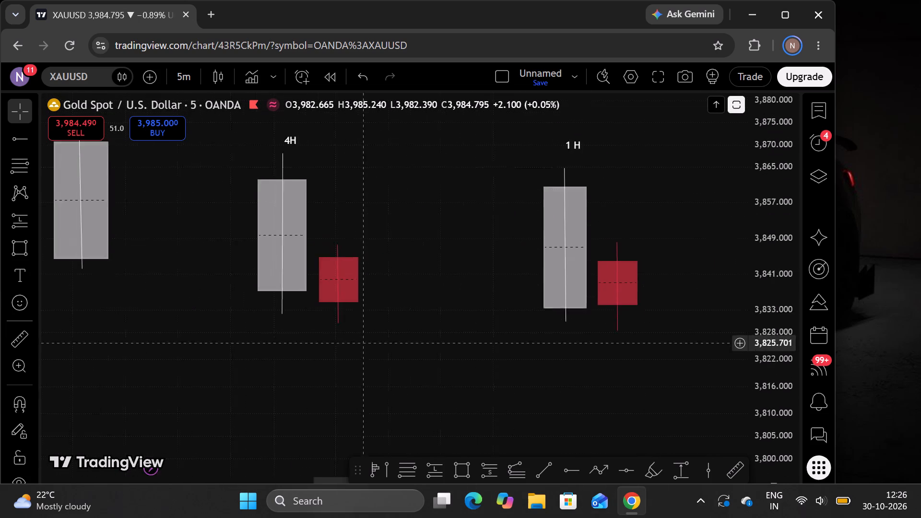
drag(501, 389, 646, 379)
drag(378, 341, 497, 350)
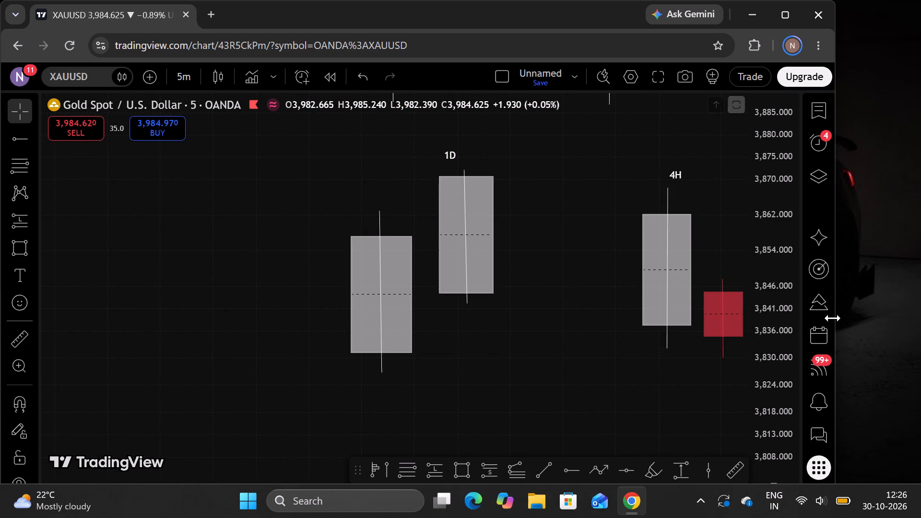
drag(787, 331, 767, 235)
drag(601, 220, 614, 300)
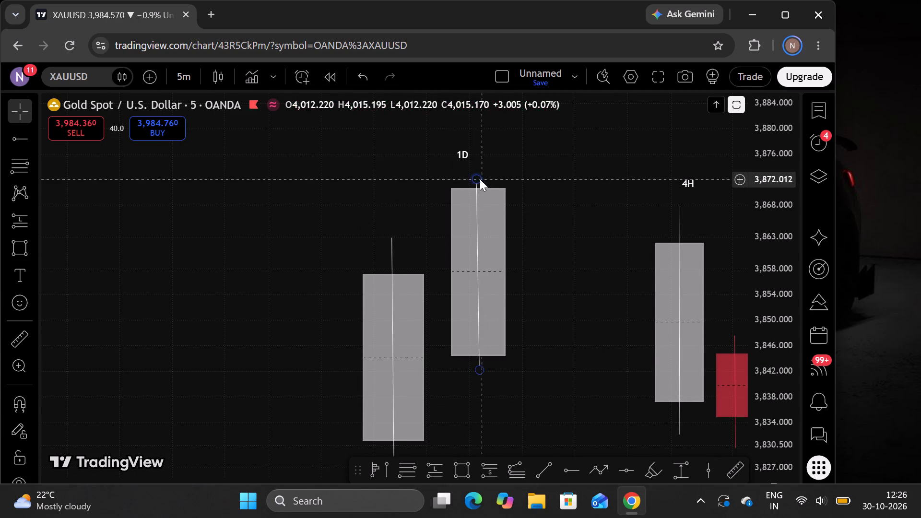
drag(474, 178, 476, 166)
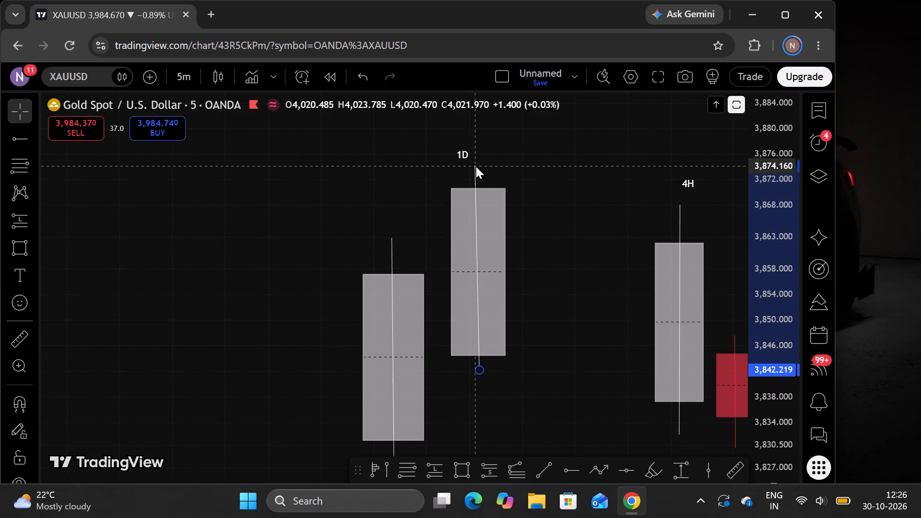
drag(476, 166, 478, 169)
click(558, 285)
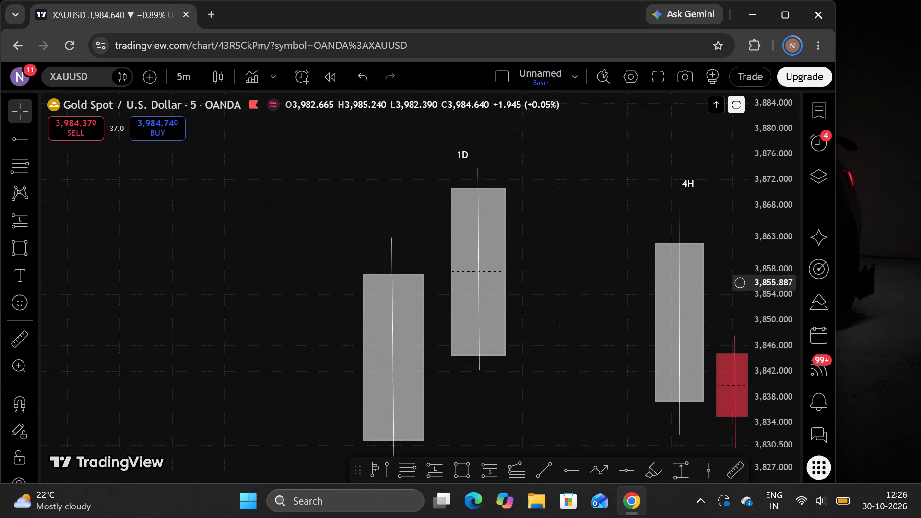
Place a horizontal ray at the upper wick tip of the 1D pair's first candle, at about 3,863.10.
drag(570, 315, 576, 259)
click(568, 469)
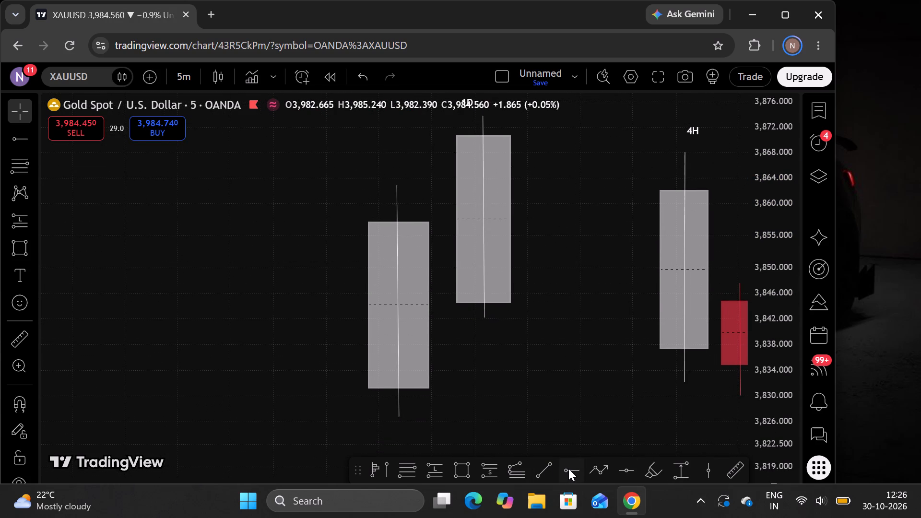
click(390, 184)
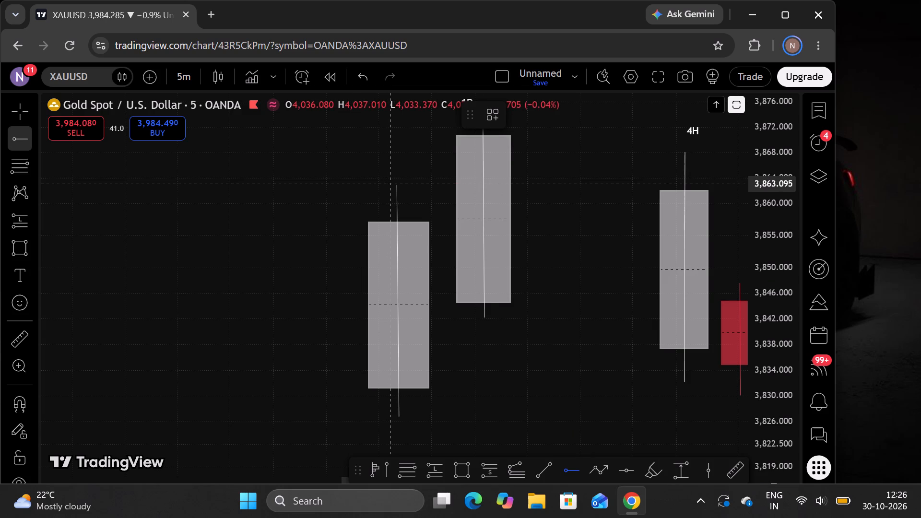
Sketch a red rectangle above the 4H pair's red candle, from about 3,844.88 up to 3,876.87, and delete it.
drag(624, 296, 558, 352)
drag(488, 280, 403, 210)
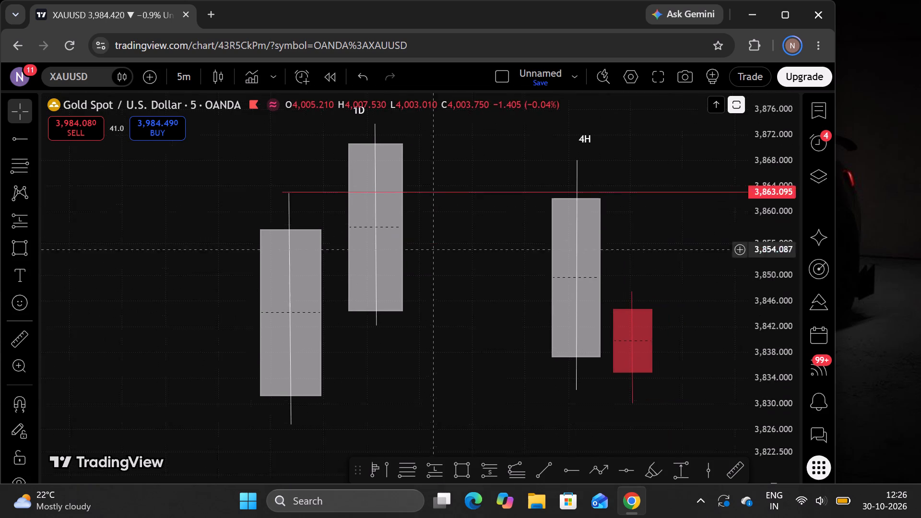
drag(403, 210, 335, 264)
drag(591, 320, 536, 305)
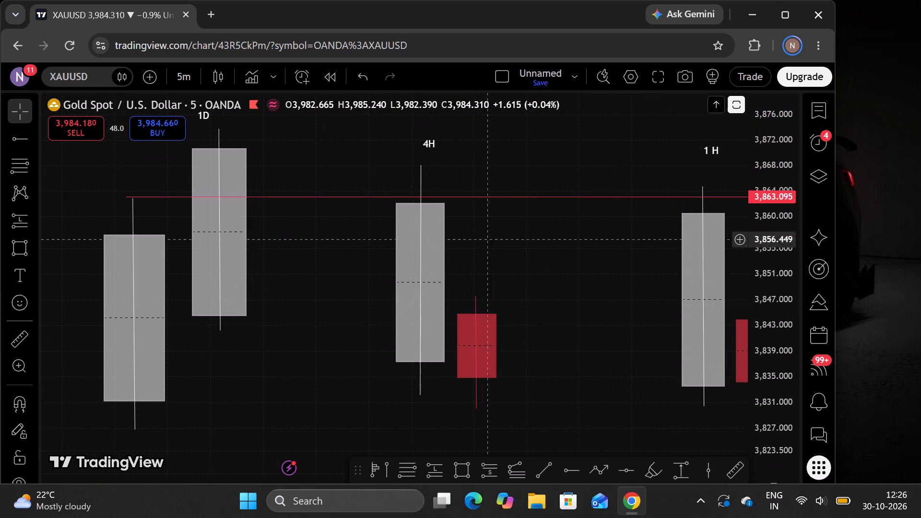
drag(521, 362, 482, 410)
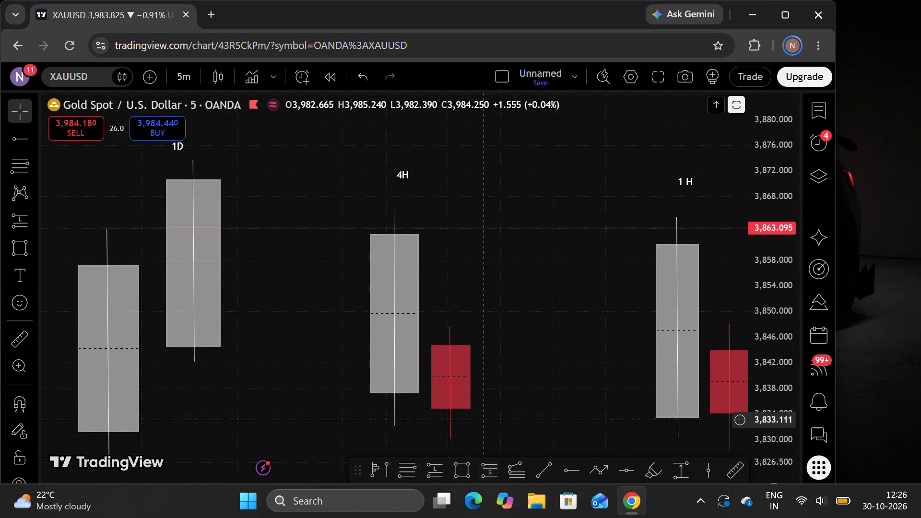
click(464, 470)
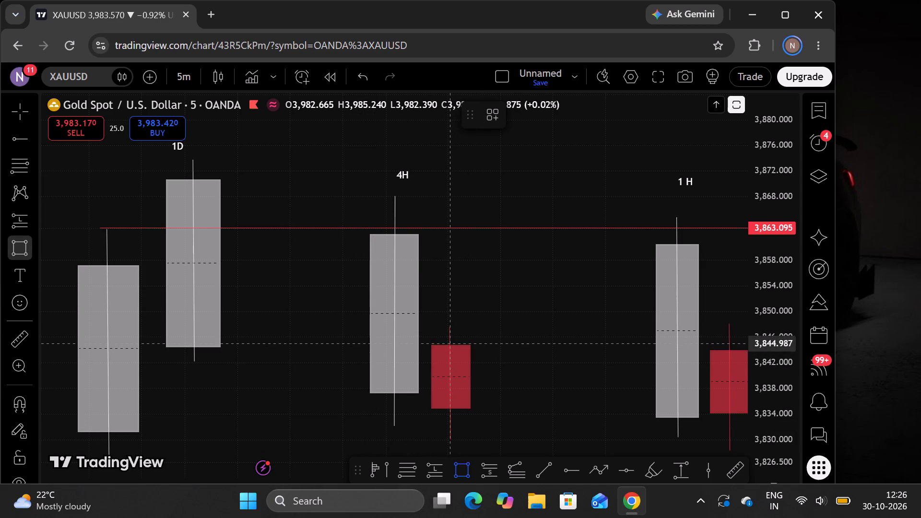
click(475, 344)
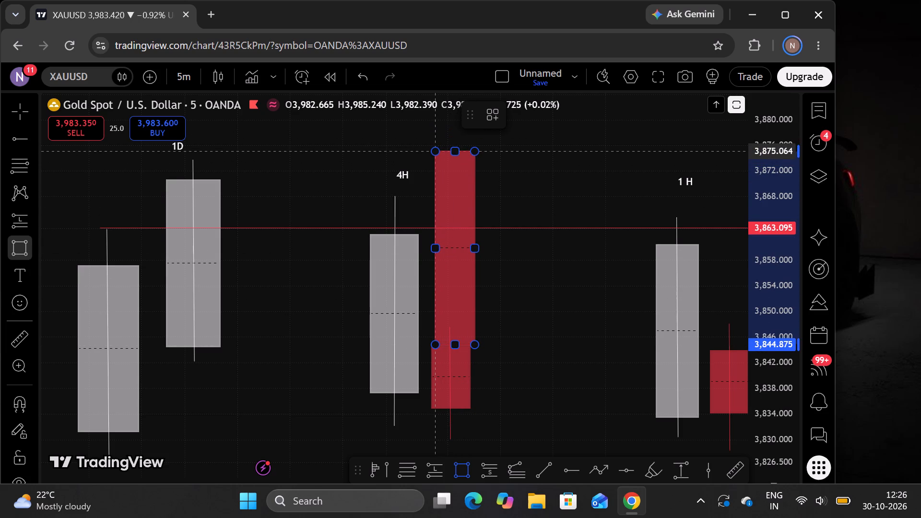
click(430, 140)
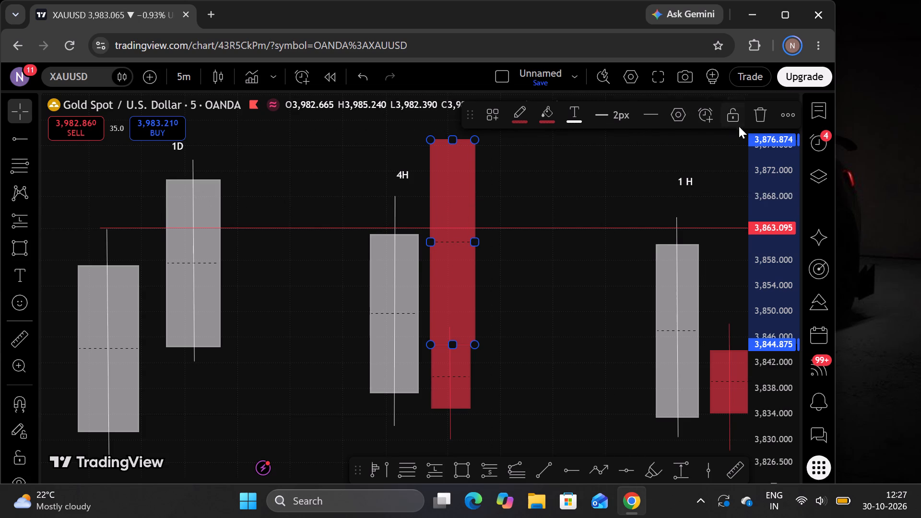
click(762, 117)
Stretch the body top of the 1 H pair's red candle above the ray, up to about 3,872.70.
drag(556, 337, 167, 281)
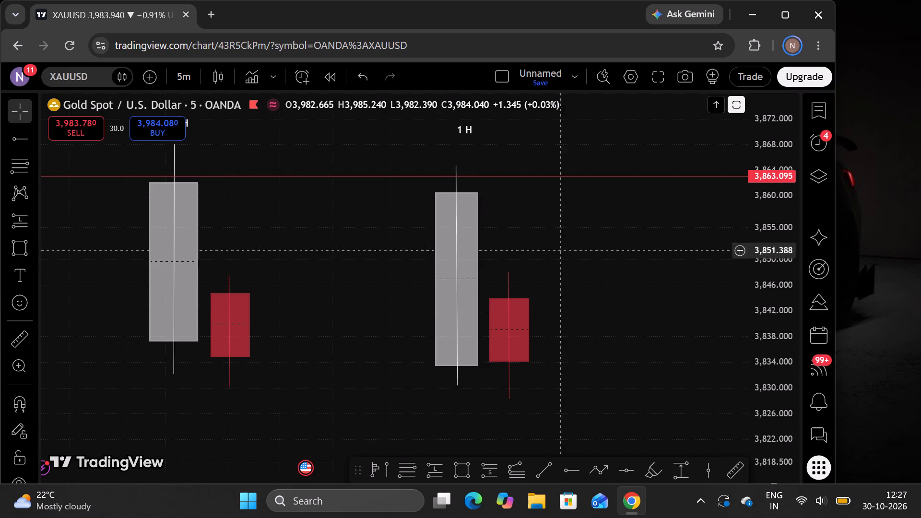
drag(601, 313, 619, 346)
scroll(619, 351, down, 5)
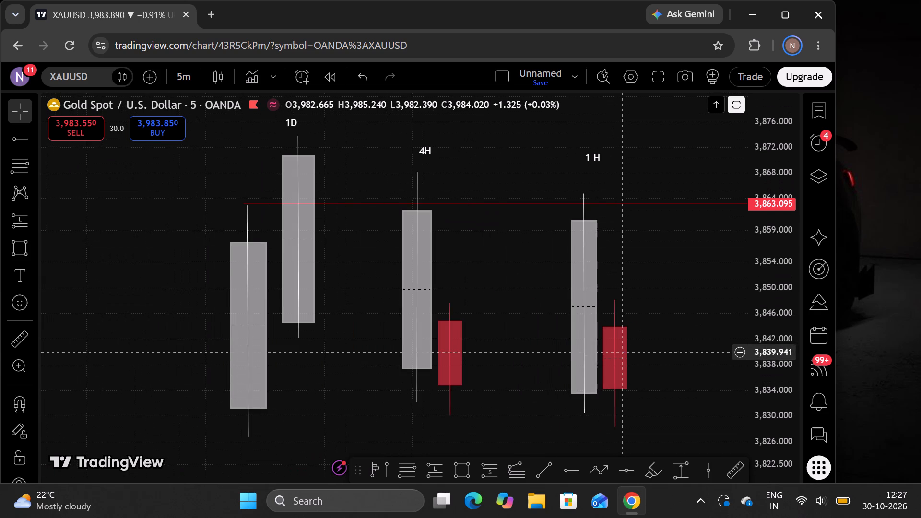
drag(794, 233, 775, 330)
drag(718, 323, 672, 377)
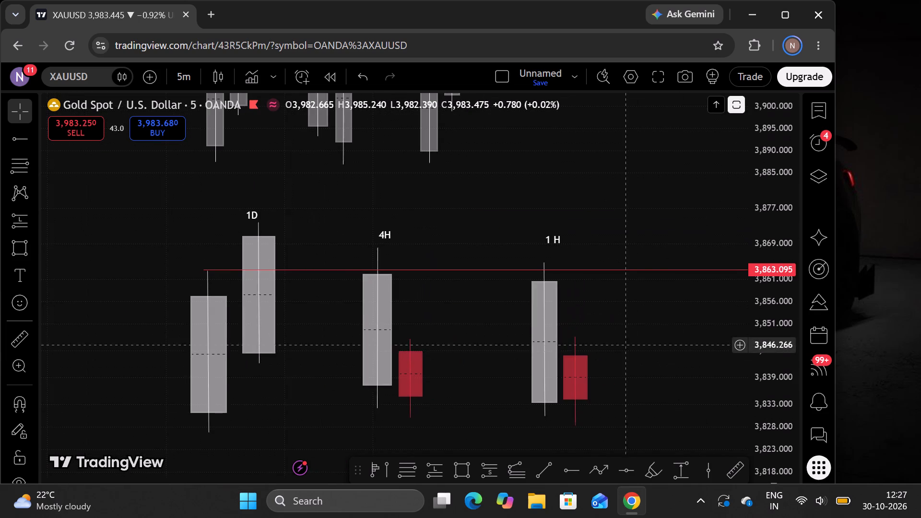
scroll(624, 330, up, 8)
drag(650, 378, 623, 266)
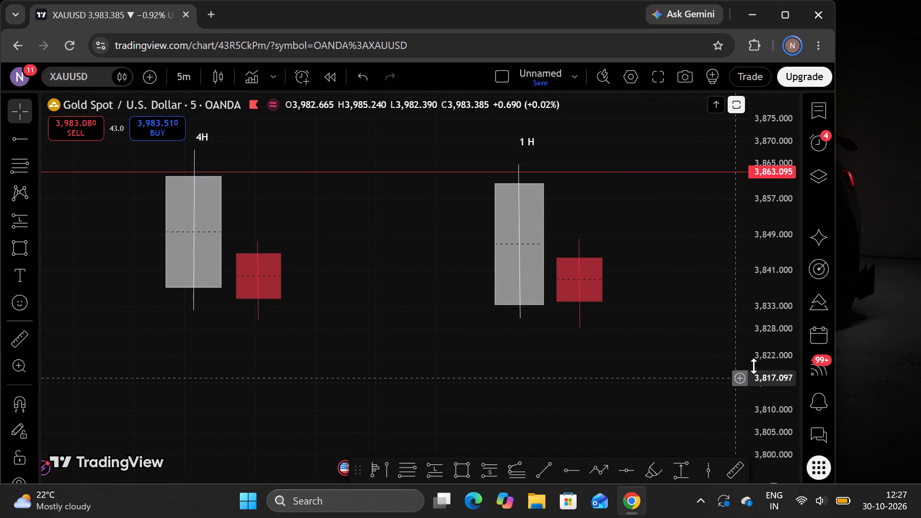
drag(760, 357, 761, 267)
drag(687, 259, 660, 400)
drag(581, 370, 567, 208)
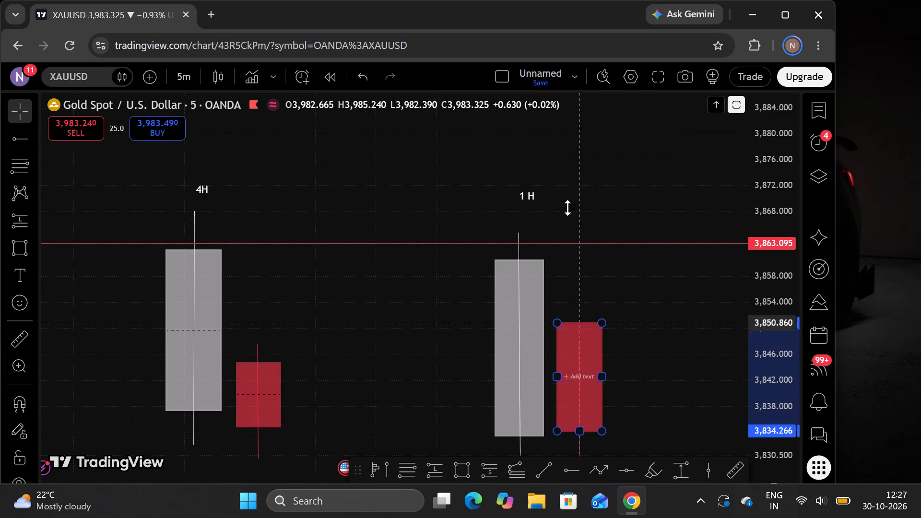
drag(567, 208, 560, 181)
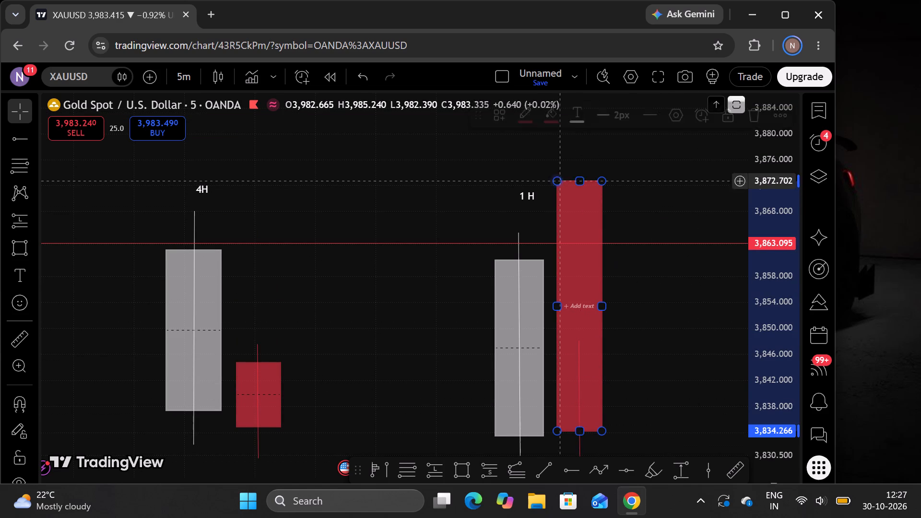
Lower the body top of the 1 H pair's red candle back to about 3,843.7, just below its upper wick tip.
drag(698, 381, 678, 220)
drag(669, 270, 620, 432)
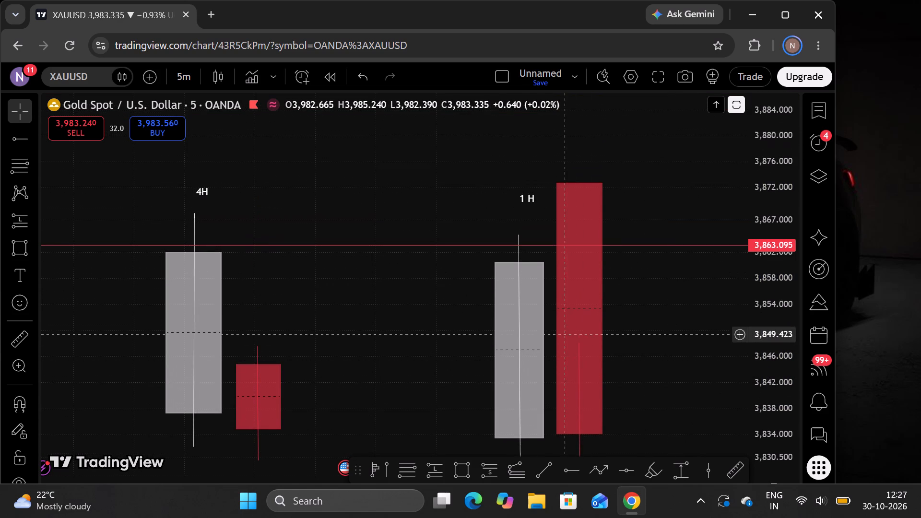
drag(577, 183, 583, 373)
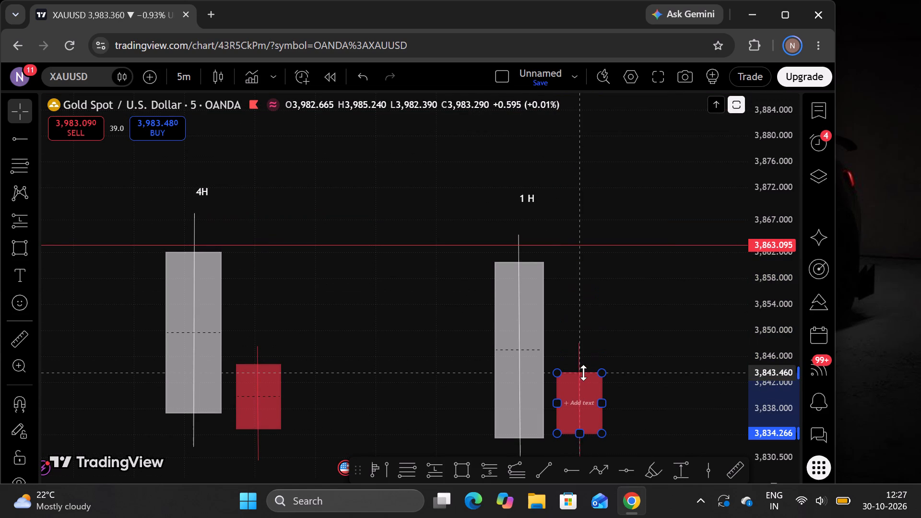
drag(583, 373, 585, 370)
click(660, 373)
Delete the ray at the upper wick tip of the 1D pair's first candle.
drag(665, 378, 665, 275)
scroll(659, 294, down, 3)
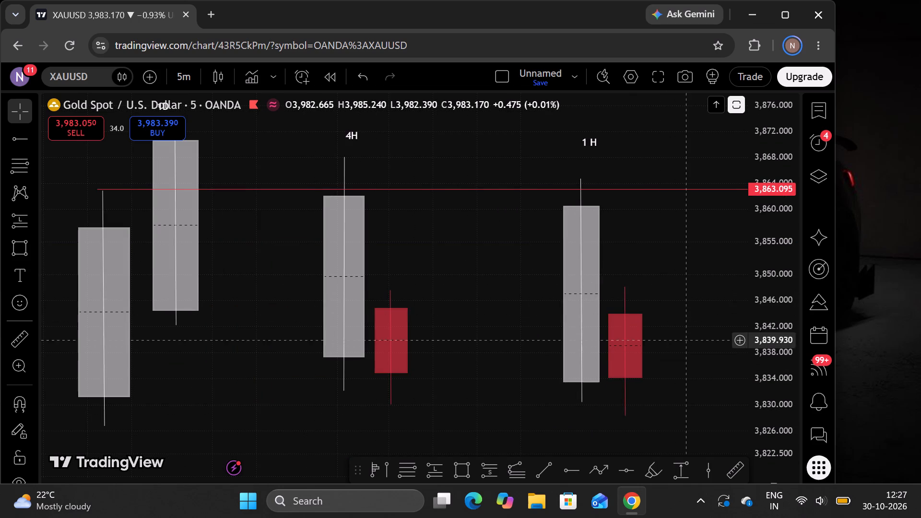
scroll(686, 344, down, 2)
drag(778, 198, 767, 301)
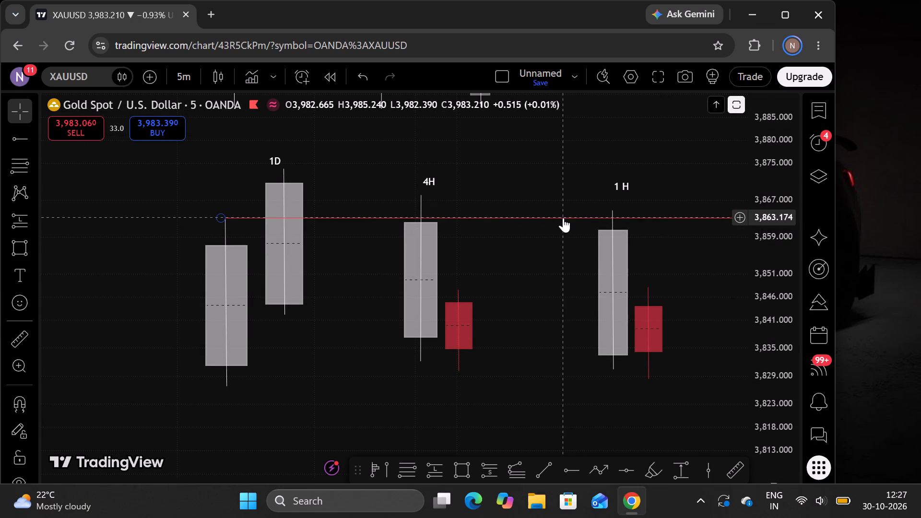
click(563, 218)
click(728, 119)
Move the DALY BUYS label past the last candle pair of the upper drawn row, at about 3,967.
drag(656, 148, 754, 517)
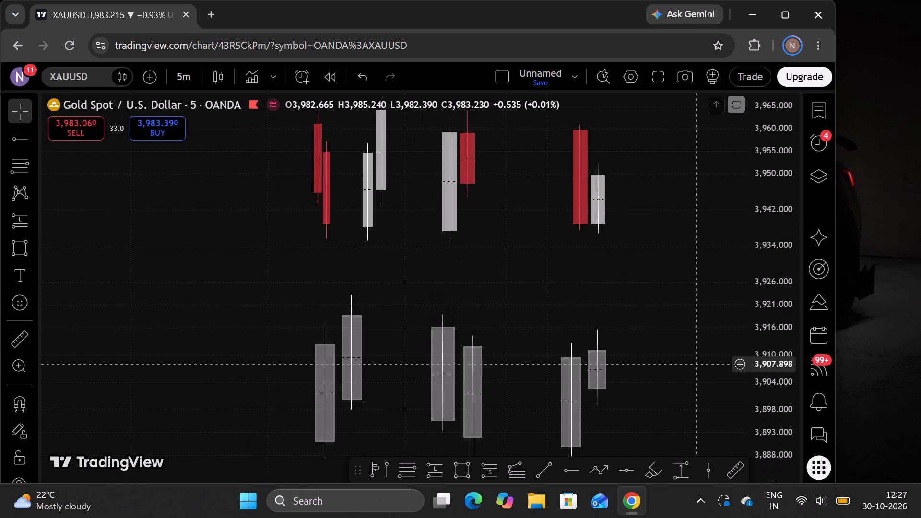
drag(667, 237, 679, 517)
drag(623, 253, 662, 304)
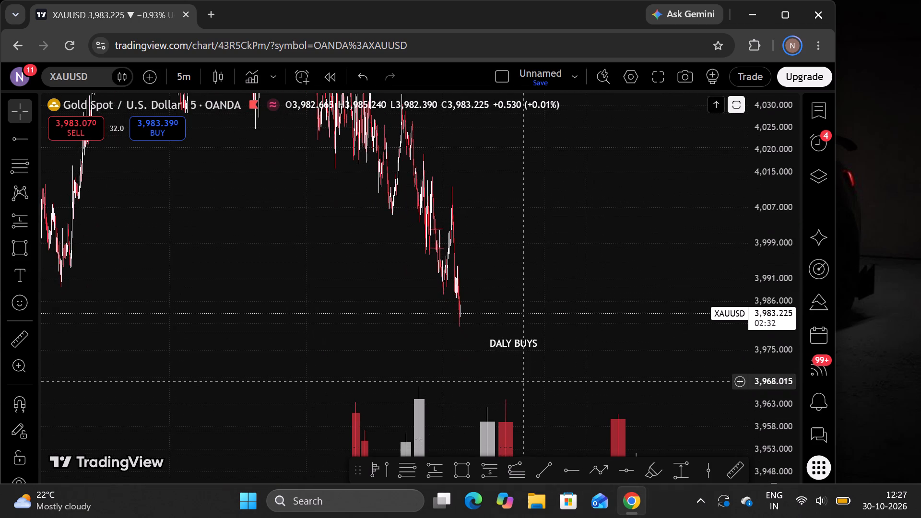
drag(510, 341, 567, 396)
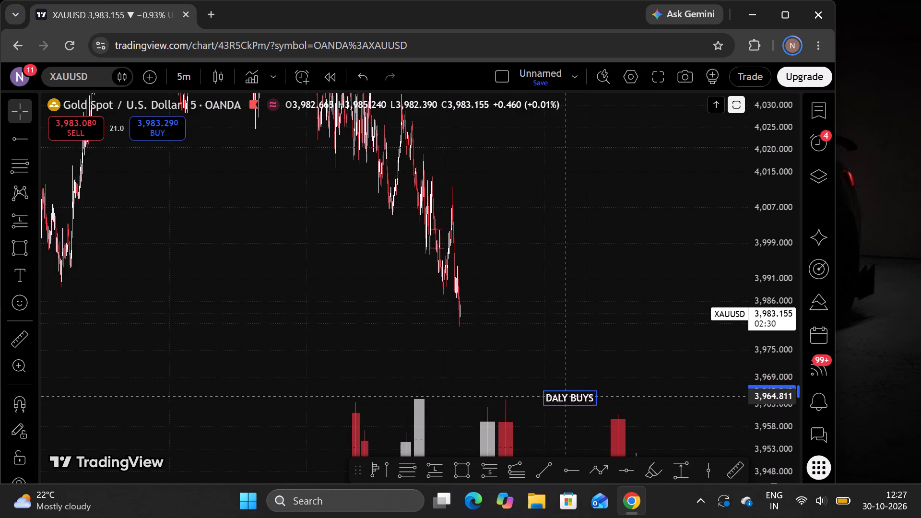
drag(567, 396, 682, 383)
Switch the XAUUSD chart from the 5-minute to the 1-day interval.
drag(531, 337, 567, 395)
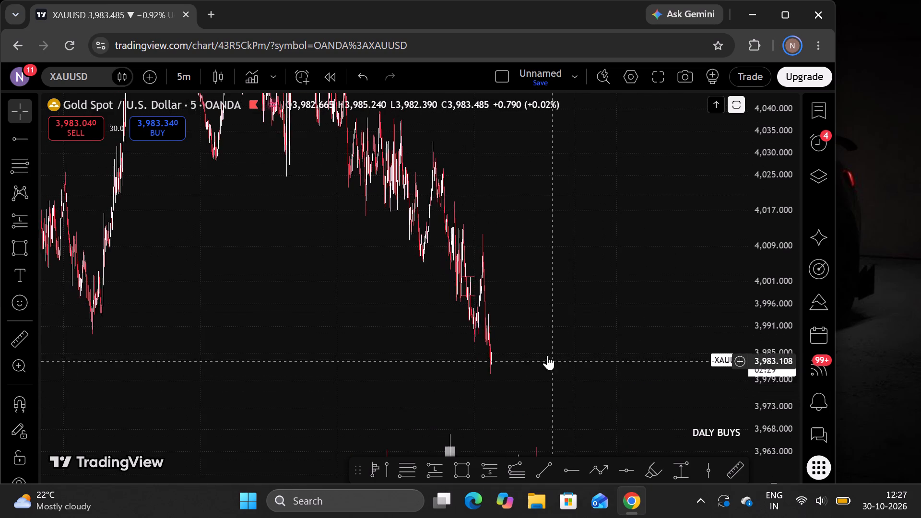
scroll(545, 352, up, 7)
drag(356, 292, 547, 262)
click(181, 76)
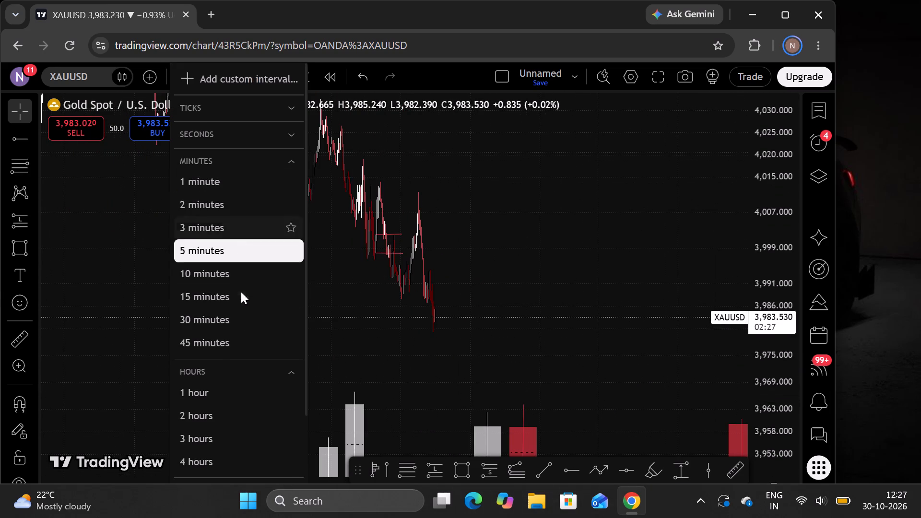
scroll(210, 375, down, 4)
click(219, 373)
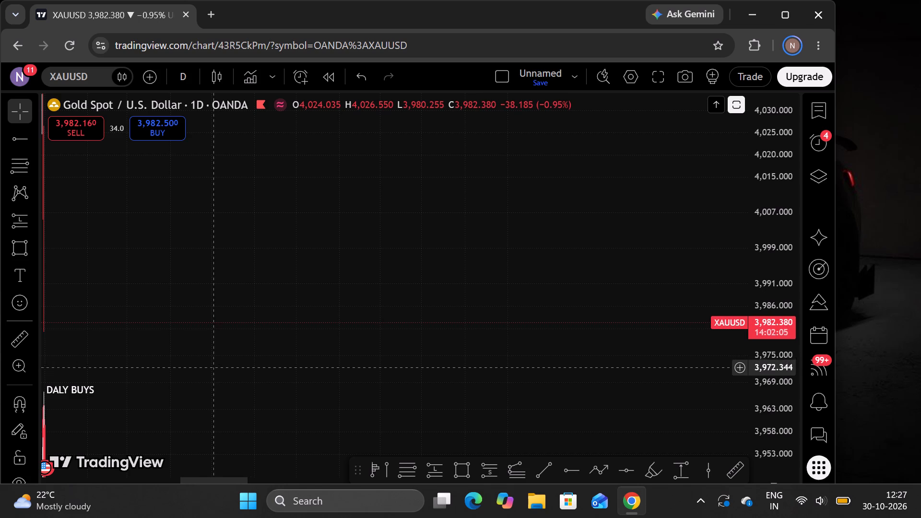
Examine the recent daily price swings and the latest daily candles above the drawn candle pairs.
drag(227, 261, 514, 315)
drag(777, 135, 762, 393)
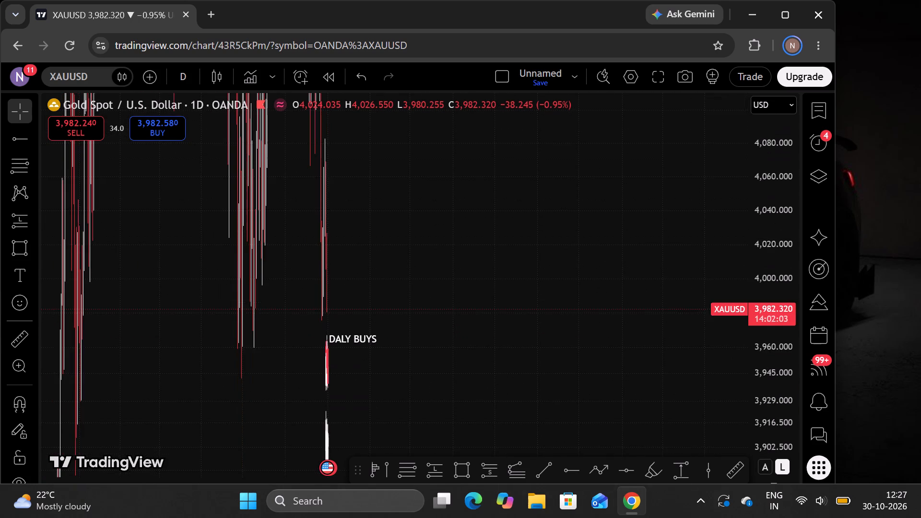
drag(517, 226, 564, 333)
drag(784, 167, 733, 389)
drag(495, 239, 491, 247)
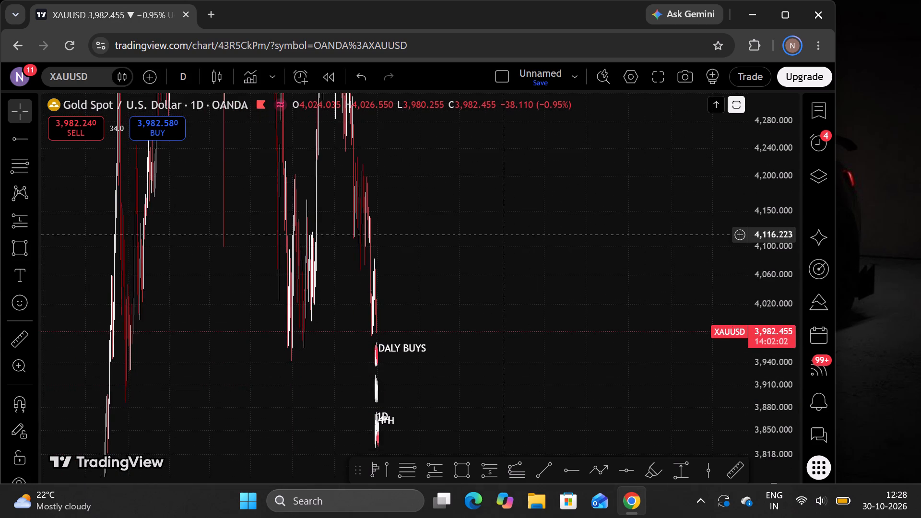
drag(491, 247, 679, 225)
drag(776, 156, 739, 334)
drag(673, 224, 592, 395)
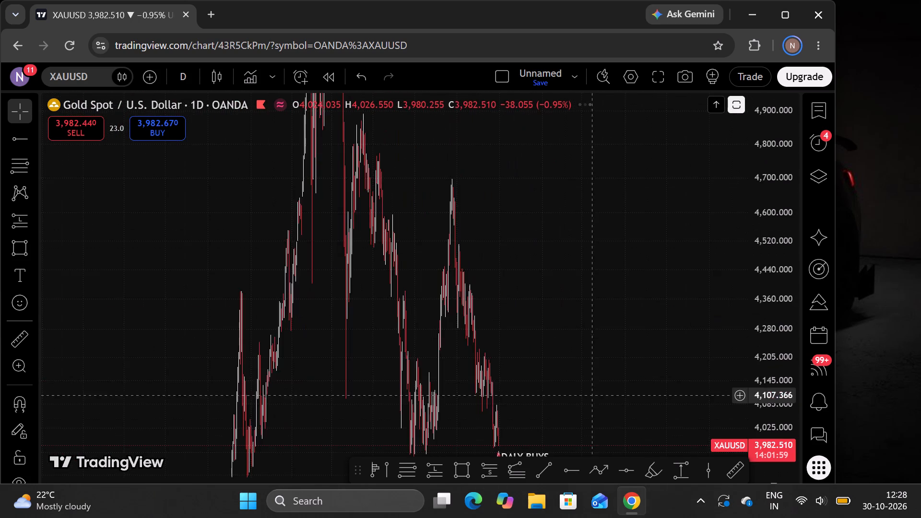
scroll(576, 362, up, 13)
drag(256, 350, 635, 181)
scroll(577, 252, up, 7)
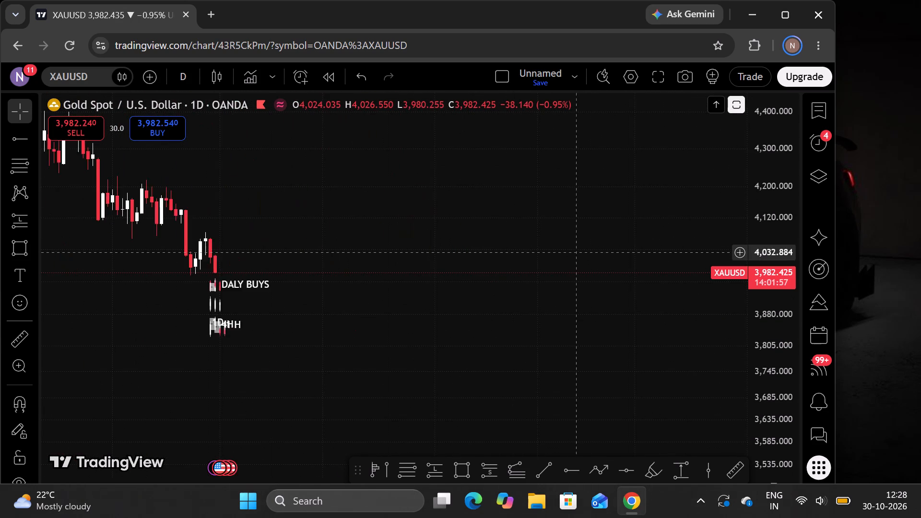
scroll(571, 252, up, 5)
drag(229, 196, 531, 235)
drag(460, 224, 472, 255)
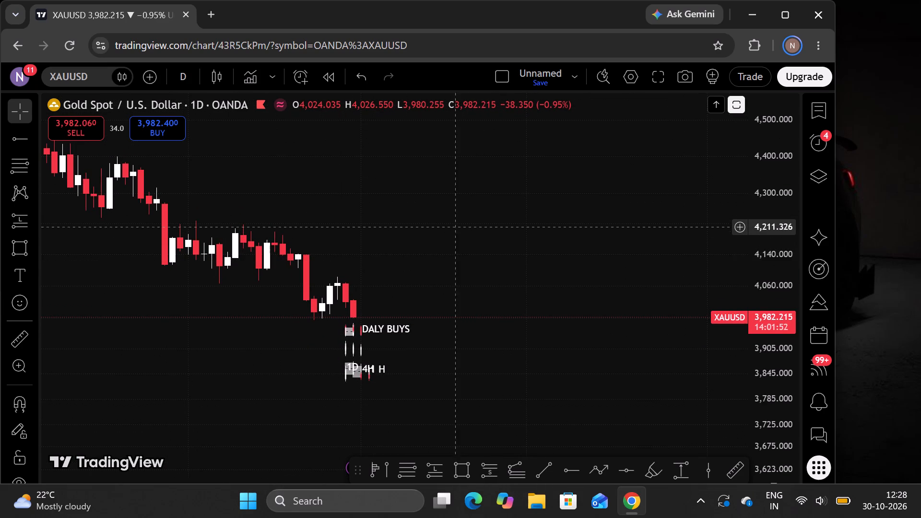
drag(425, 218, 543, 212)
drag(760, 341, 752, 124)
drag(619, 192, 629, 266)
drag(771, 317, 739, 183)
drag(612, 337, 677, 191)
scroll(612, 252, up, 2)
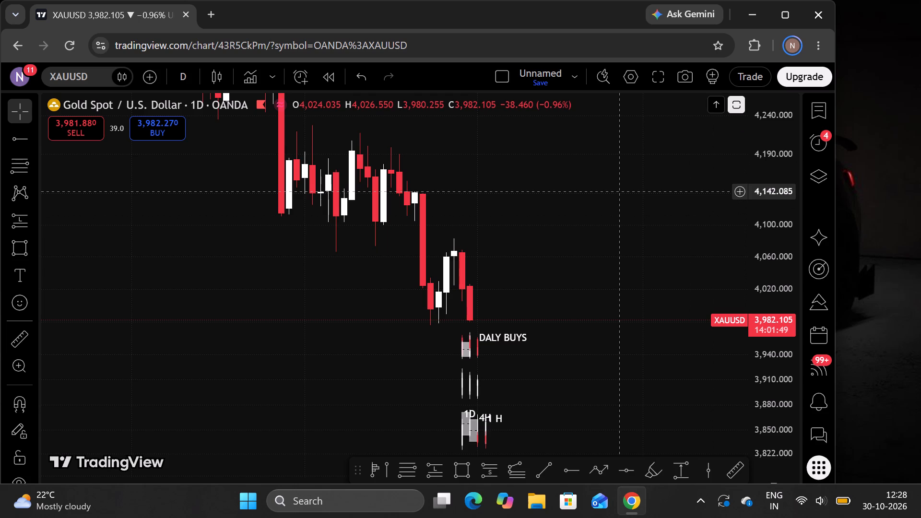
scroll(623, 237, up, 7)
drag(435, 185, 625, 266)
drag(346, 184, 602, 212)
scroll(561, 240, up, 6)
drag(455, 194, 512, 202)
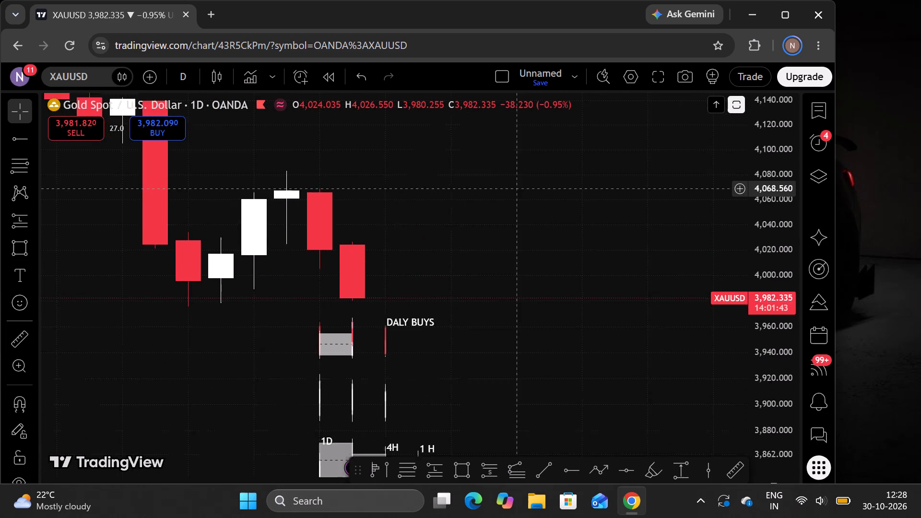
Draw a level trend line at about 4,005.46 from the previous daily candle's lower wick tip to well past the latest candle.
drag(512, 202, 515, 241)
drag(560, 233, 509, 242)
drag(789, 333, 728, 115)
drag(582, 235, 582, 243)
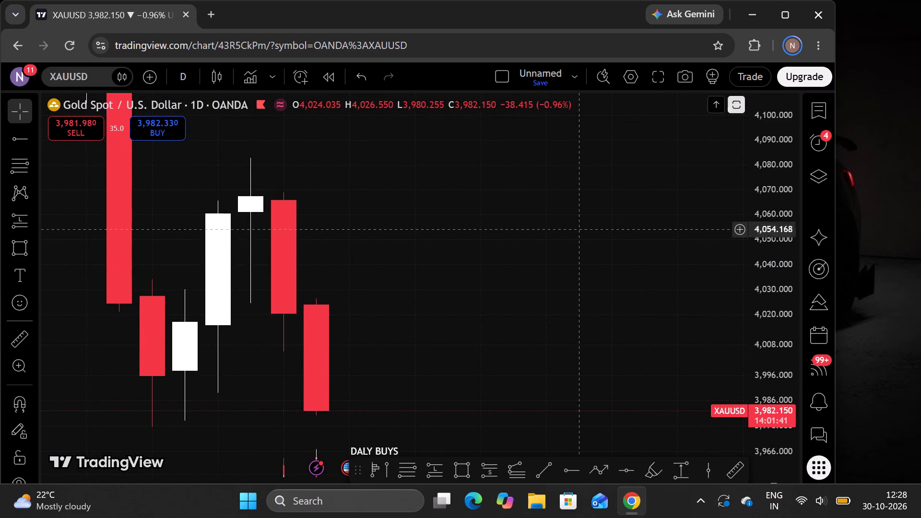
drag(582, 243, 621, 238)
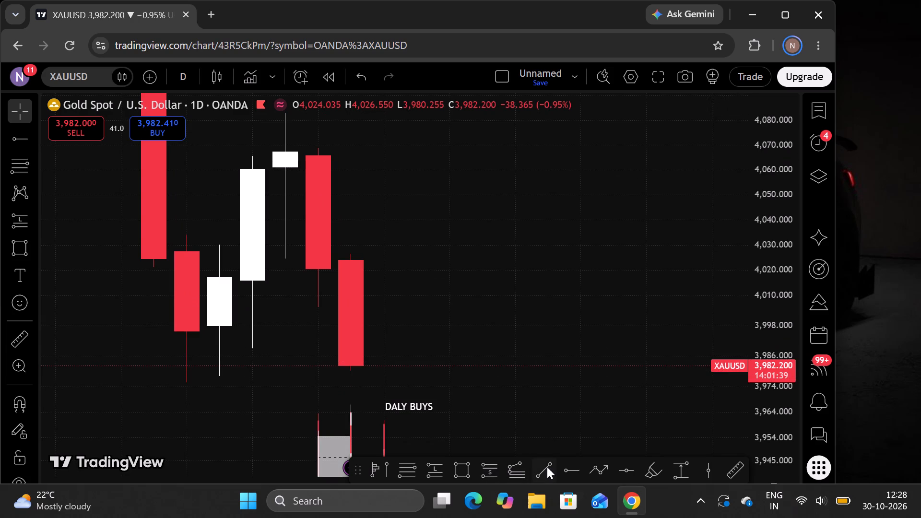
click(547, 467)
click(306, 306)
drag(716, 274, 692, 281)
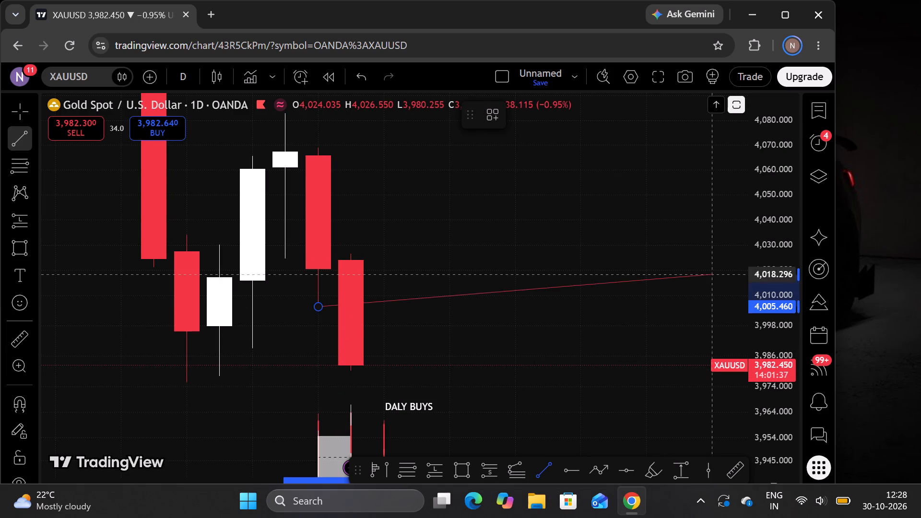
drag(692, 281, 610, 314)
drag(713, 294, 713, 330)
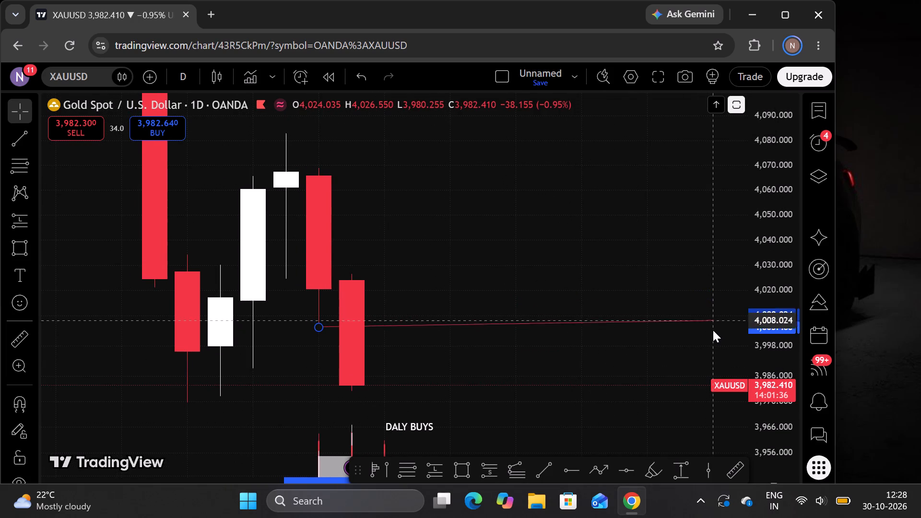
drag(713, 330, 710, 327)
click(544, 259)
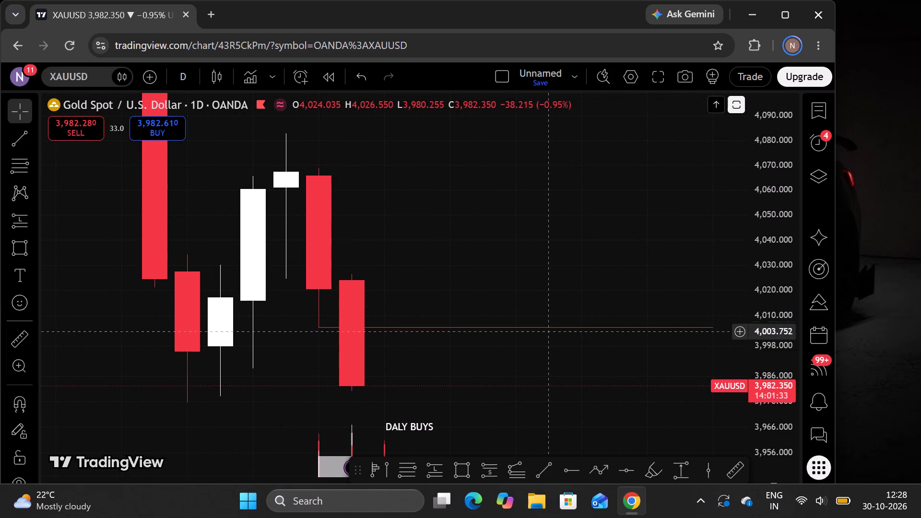
Shorten the trend line at about 4,005 so it ends a short distance past the latest daily candle.
drag(714, 330, 403, 328)
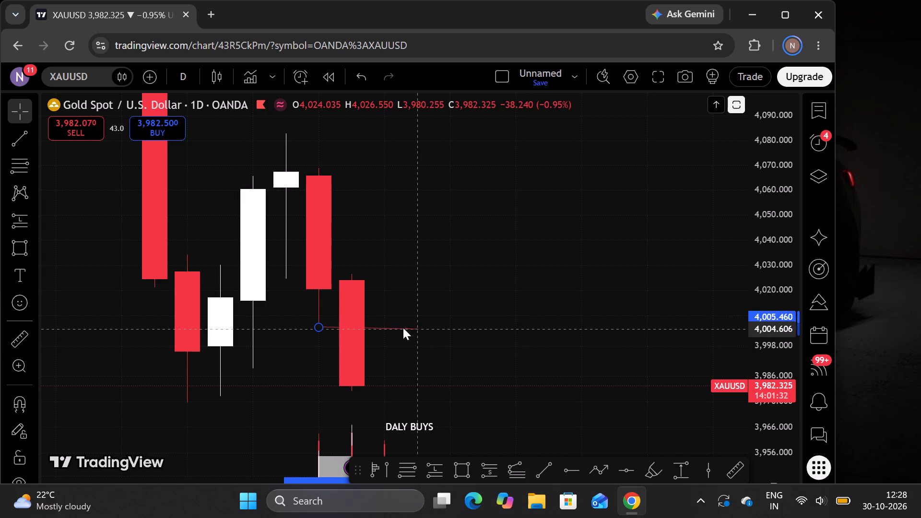
drag(403, 328, 413, 328)
click(509, 330)
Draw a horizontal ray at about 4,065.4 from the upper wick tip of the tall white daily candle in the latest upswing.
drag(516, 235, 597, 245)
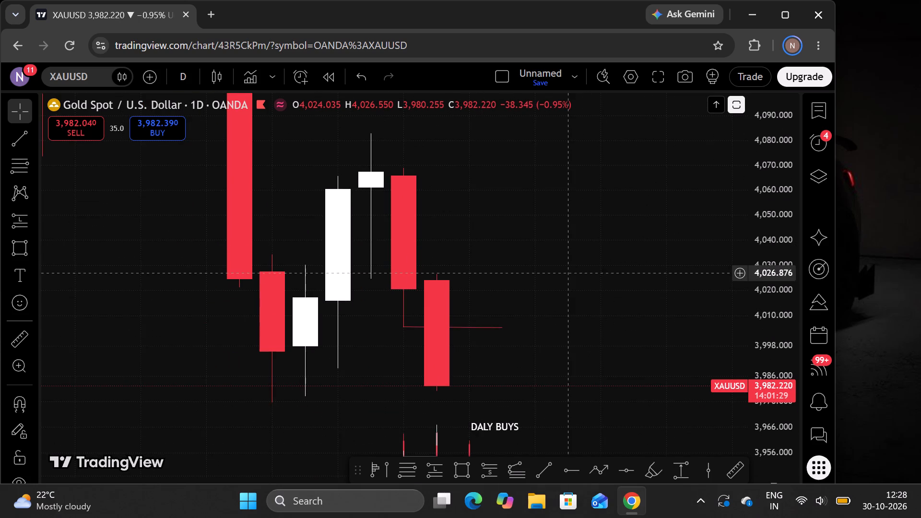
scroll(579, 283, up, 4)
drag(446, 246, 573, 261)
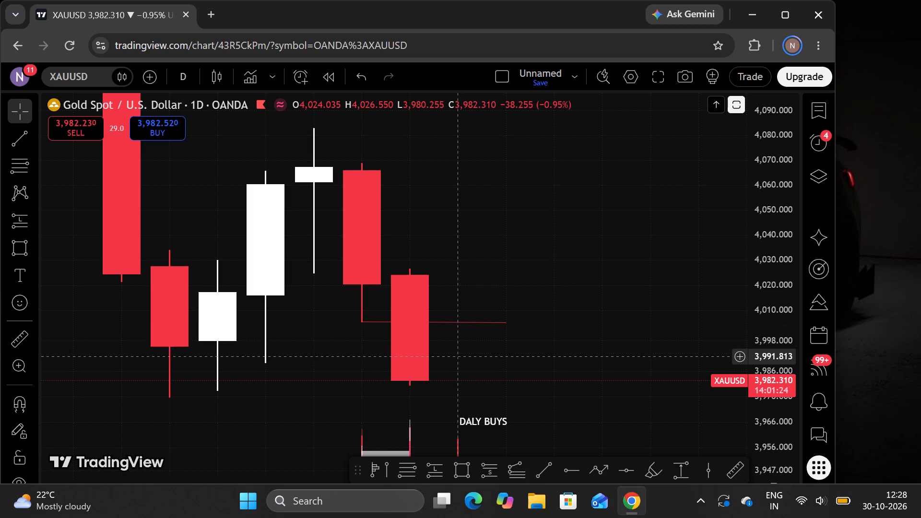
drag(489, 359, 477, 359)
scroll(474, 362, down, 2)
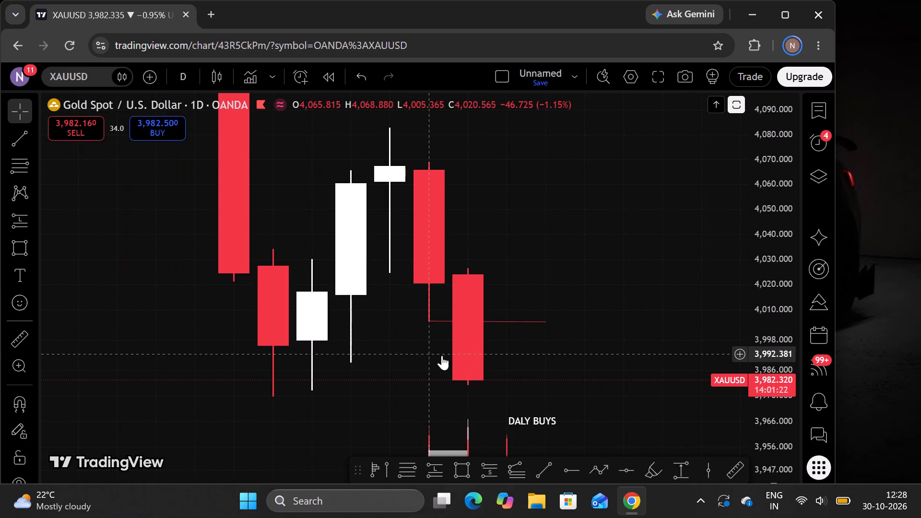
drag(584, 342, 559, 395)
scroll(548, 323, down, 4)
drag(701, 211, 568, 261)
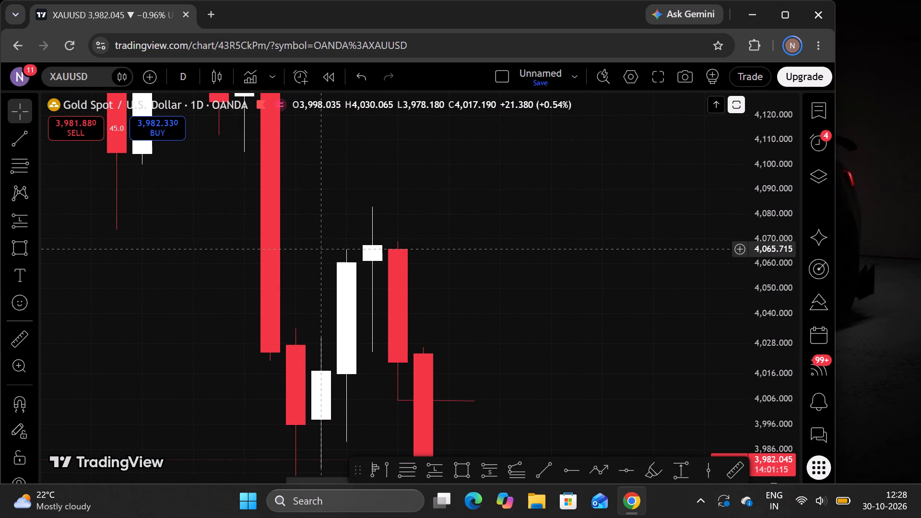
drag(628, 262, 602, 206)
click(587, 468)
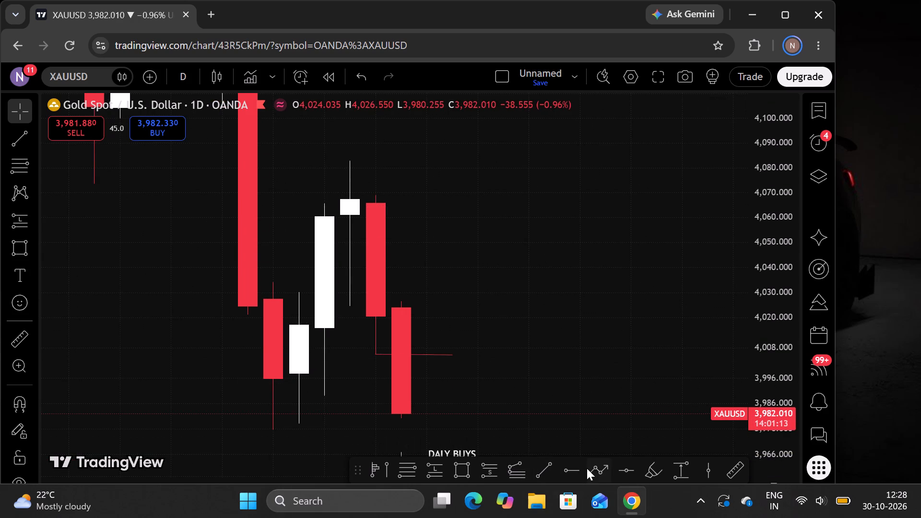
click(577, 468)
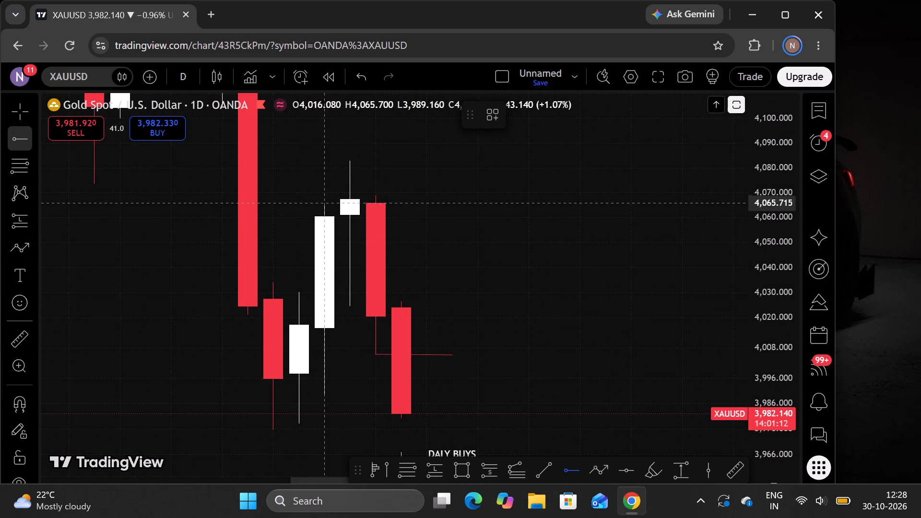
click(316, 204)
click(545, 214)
Examine the daily candles around the ray and the trend line, including the earlier sell-off above them.
drag(541, 267, 517, 291)
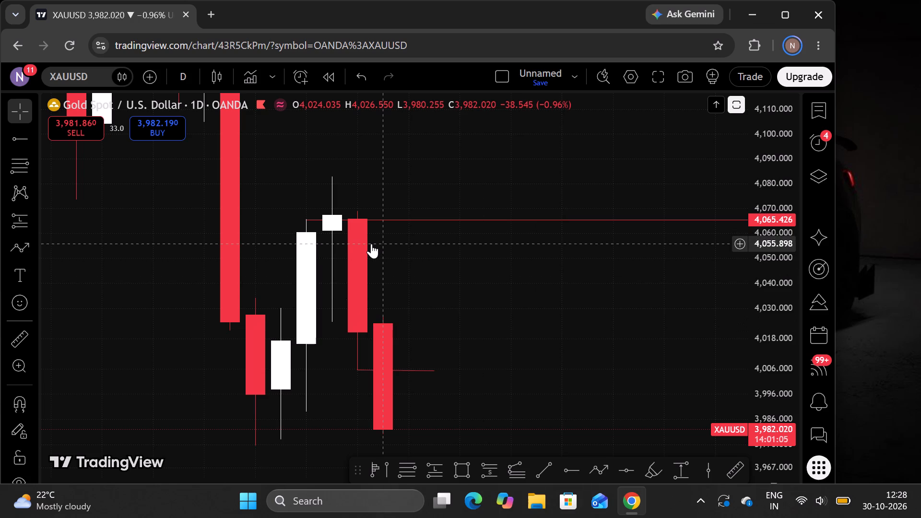
drag(496, 307, 496, 269)
scroll(496, 271, down, 1)
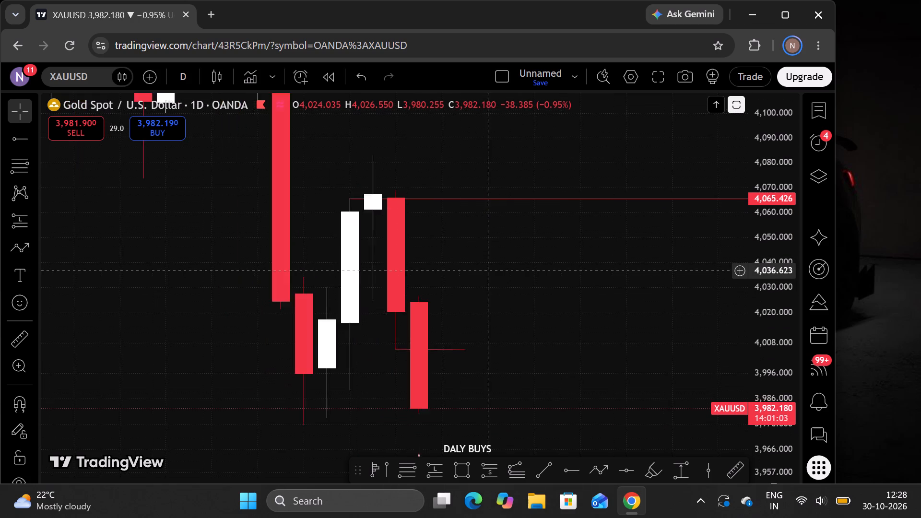
scroll(496, 271, down, 2)
drag(556, 261, 483, 292)
scroll(494, 285, down, 2)
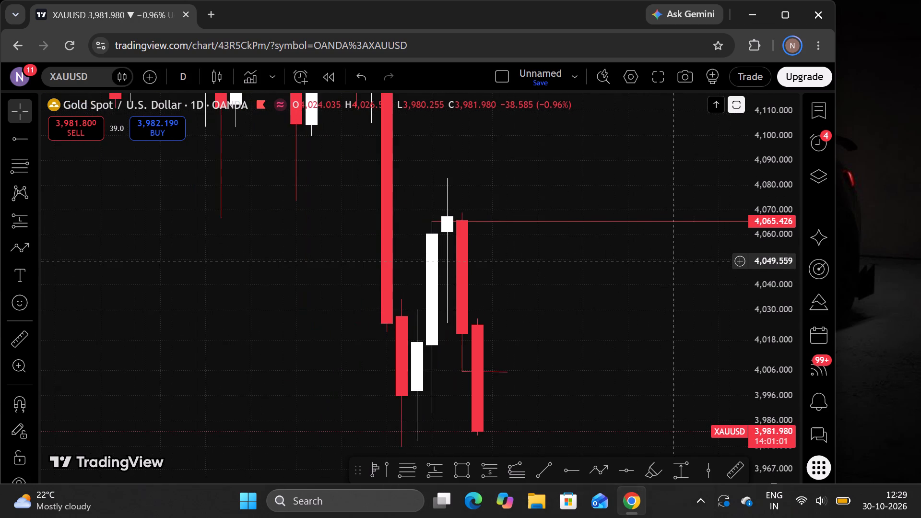
drag(671, 261, 558, 309)
drag(772, 204, 737, 324)
drag(624, 336, 579, 364)
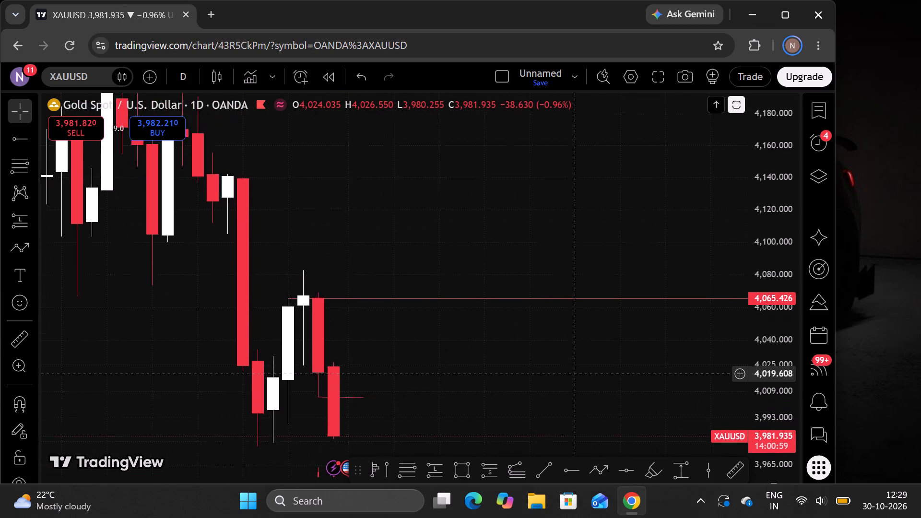
drag(579, 364, 578, 345)
scroll(579, 341, down, 3)
drag(580, 346, 564, 368)
drag(772, 332, 757, 199)
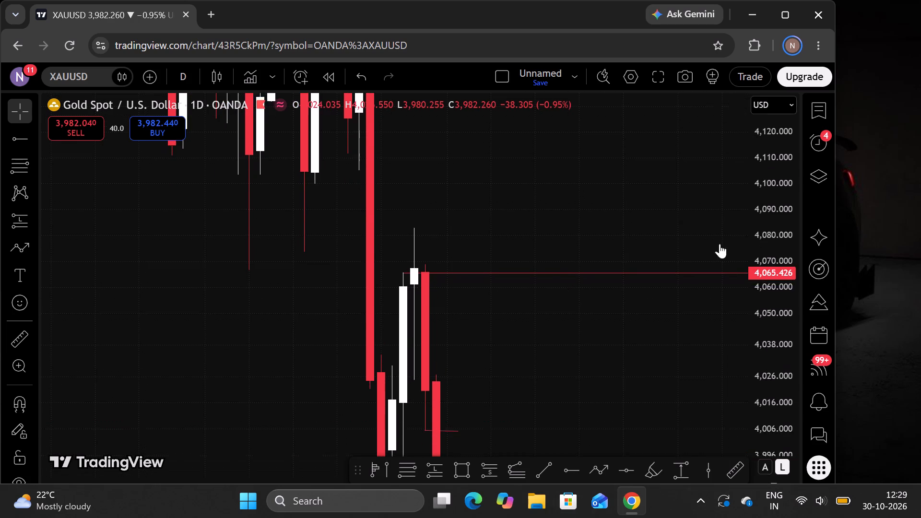
drag(555, 409, 564, 278)
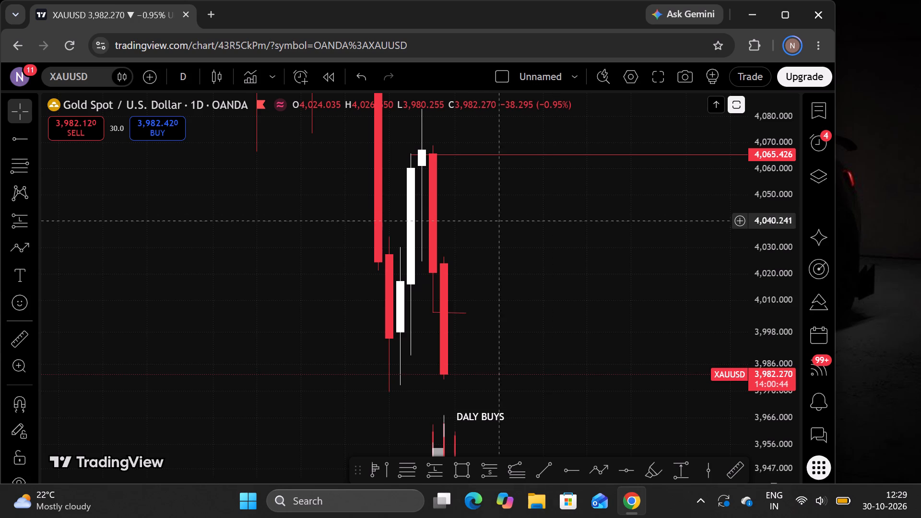
drag(506, 211, 546, 425)
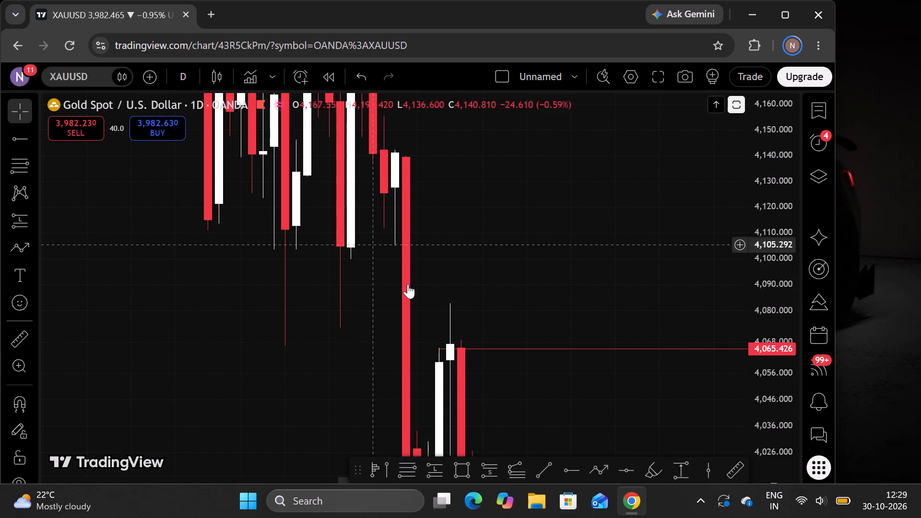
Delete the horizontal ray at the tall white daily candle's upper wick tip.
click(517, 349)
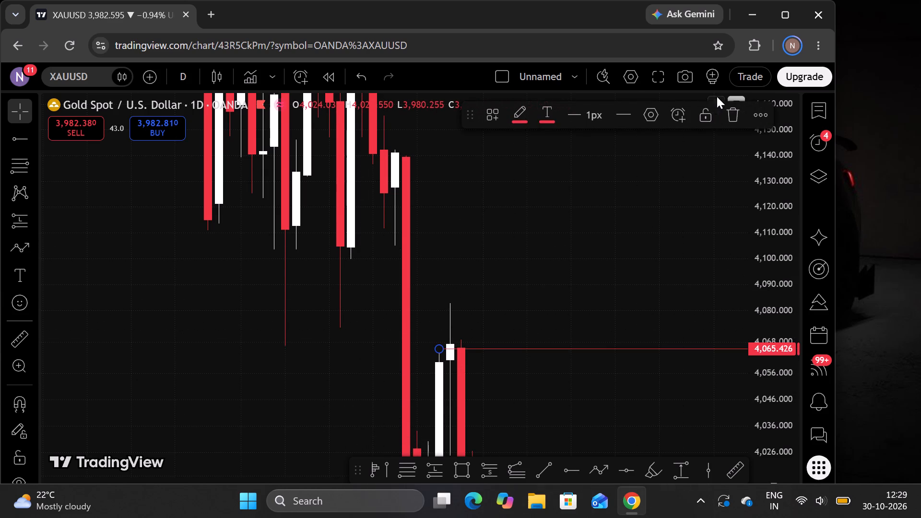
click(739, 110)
Examine the earlier daily candles above the sell-off, and return to the latest candles beside the DALY BUYS label.
drag(553, 216, 609, 400)
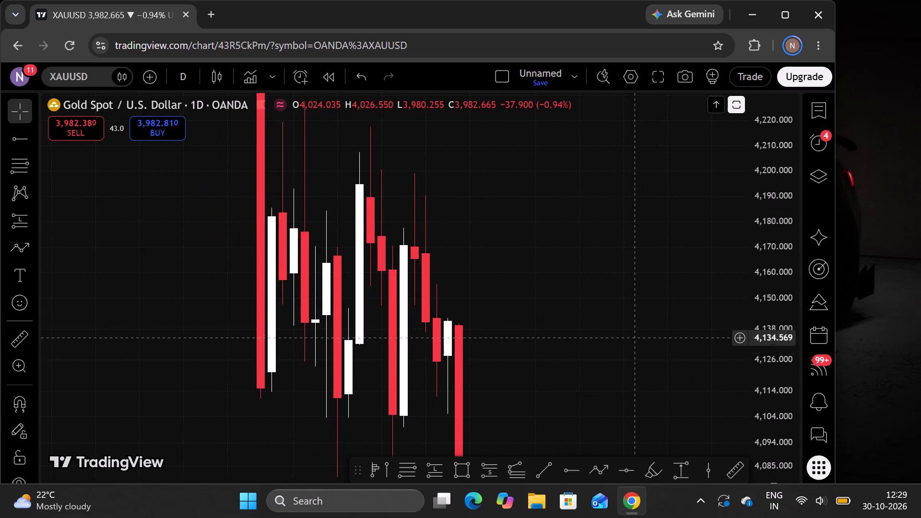
scroll(633, 335, down, 3)
drag(660, 320, 411, 386)
drag(782, 170, 735, 333)
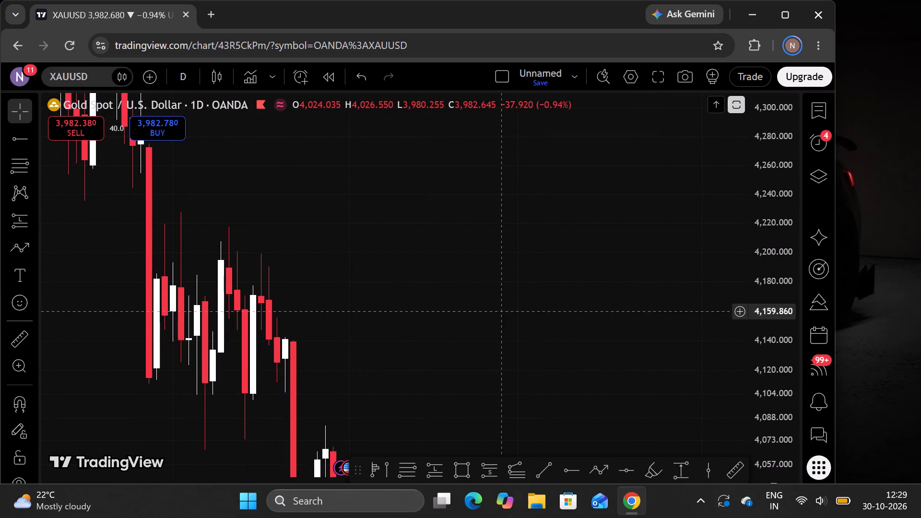
drag(372, 295, 542, 325)
scroll(542, 329, up, 5)
drag(422, 349, 595, 164)
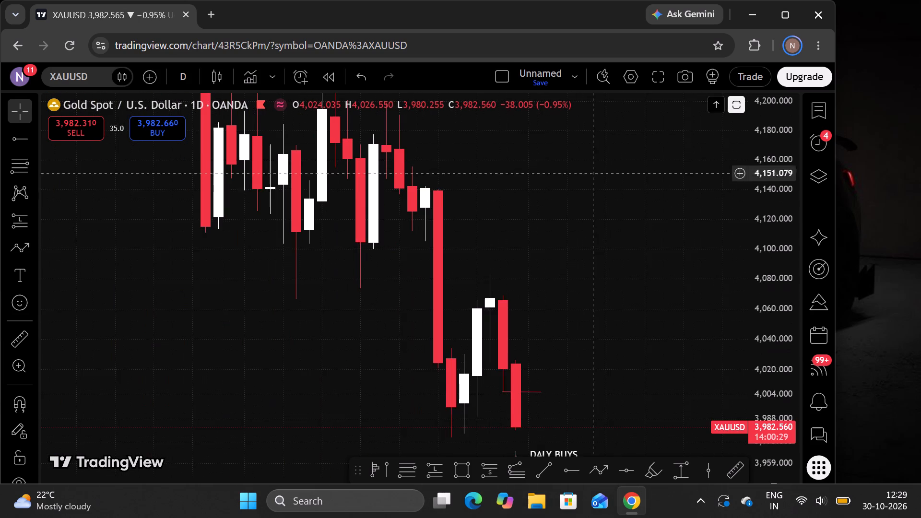
drag(572, 226, 575, 277)
drag(592, 340, 611, 202)
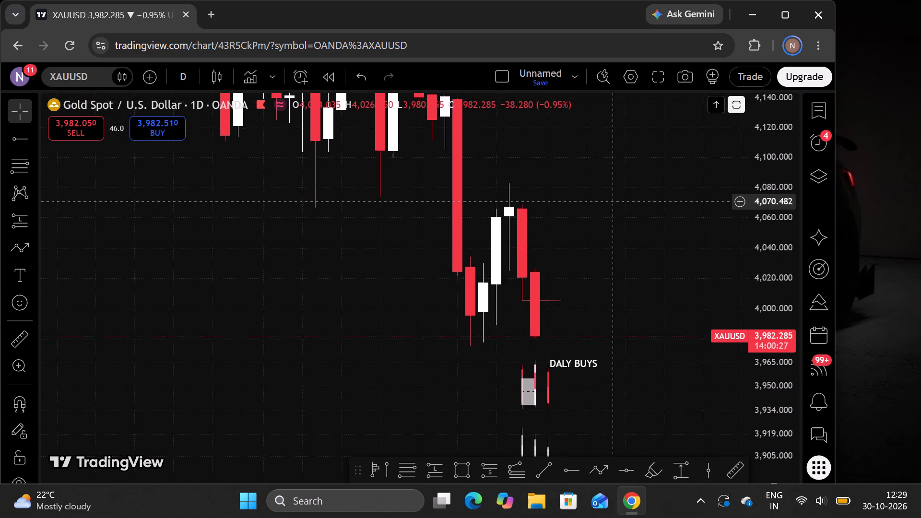
drag(611, 202, 610, 212)
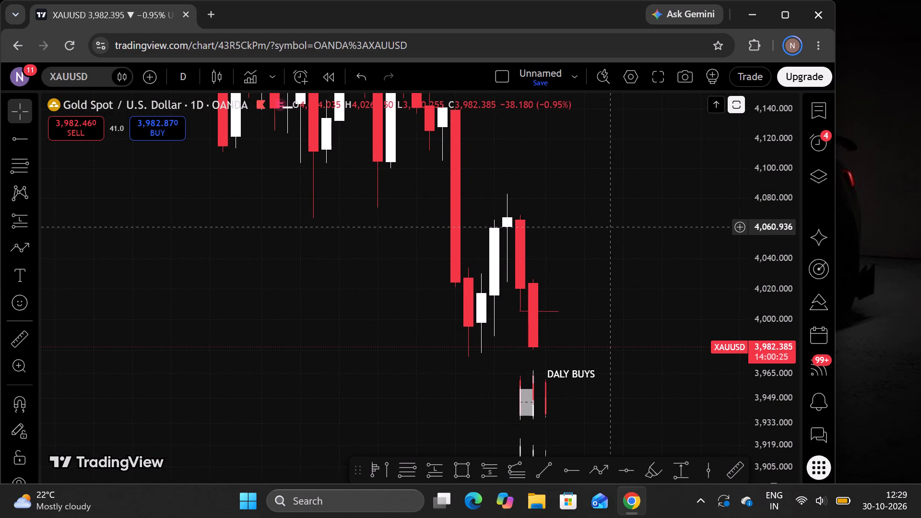
Examine the latest daily candles against the earlier sell-off and the DALY BUYS drawings, closing the advertisement that covers the chart.
drag(607, 241, 625, 285)
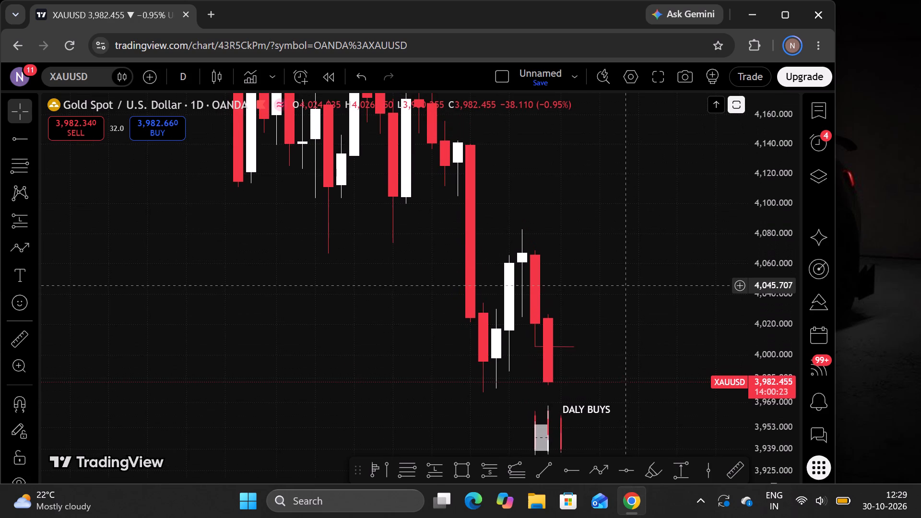
drag(584, 224, 597, 291)
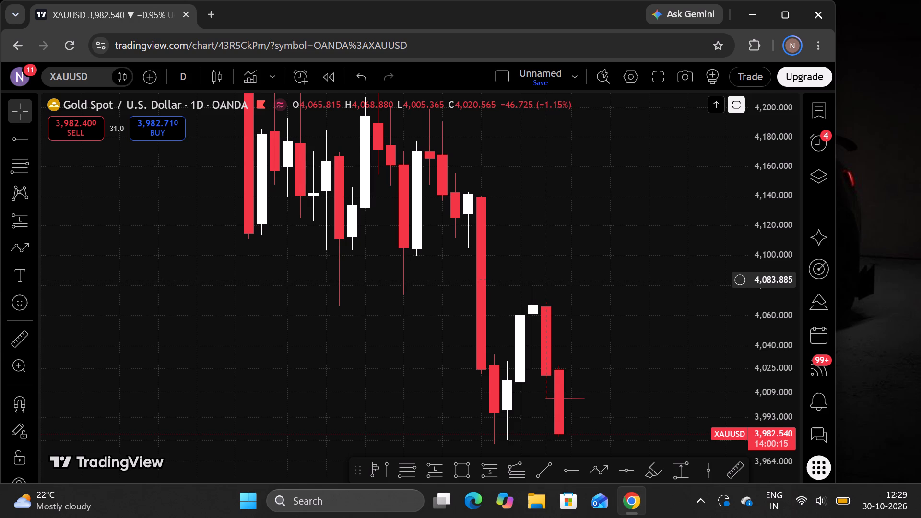
drag(558, 262, 567, 289)
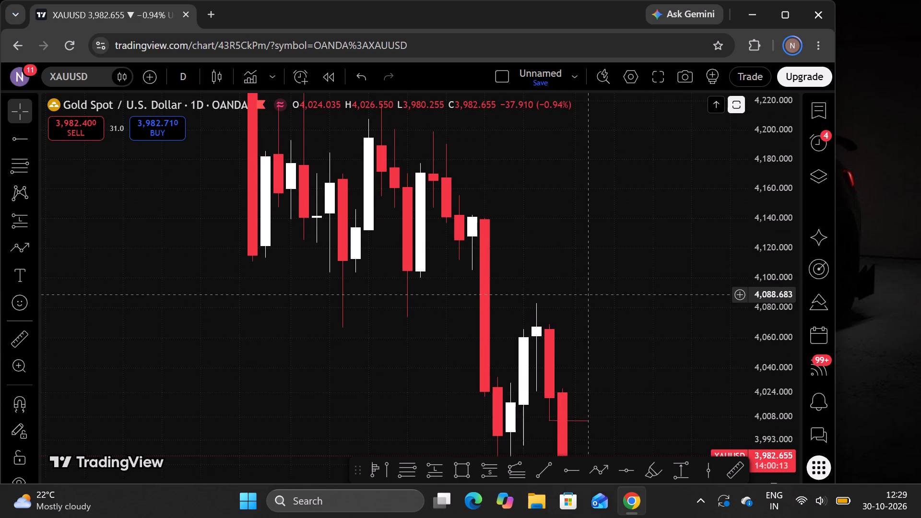
drag(506, 290, 492, 264)
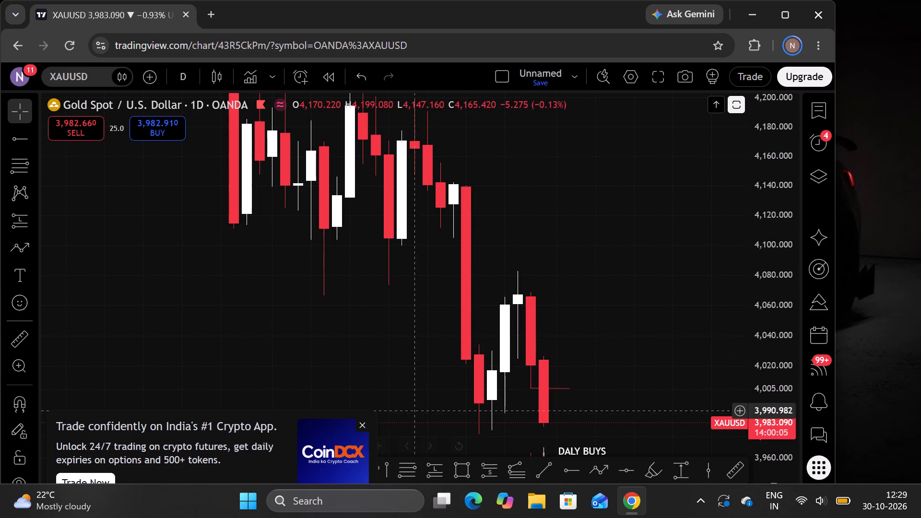
click(365, 423)
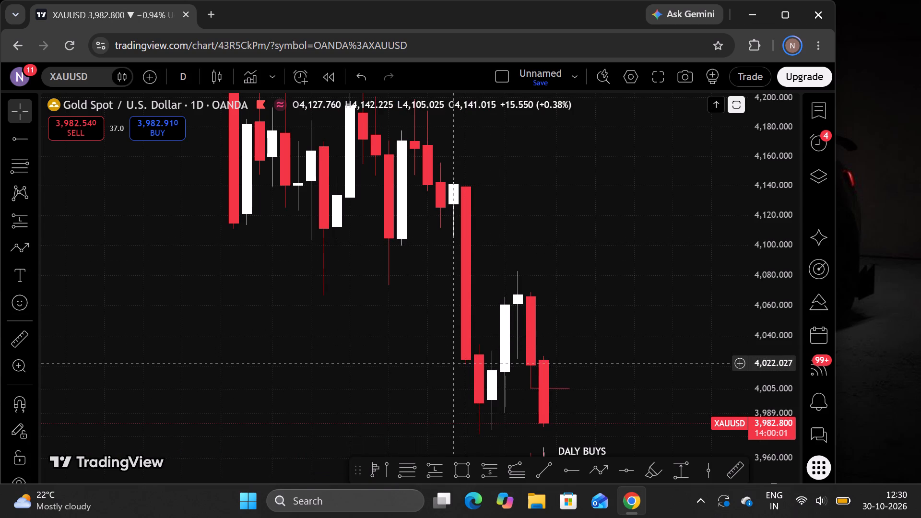
drag(622, 287, 609, 372)
drag(551, 253, 559, 332)
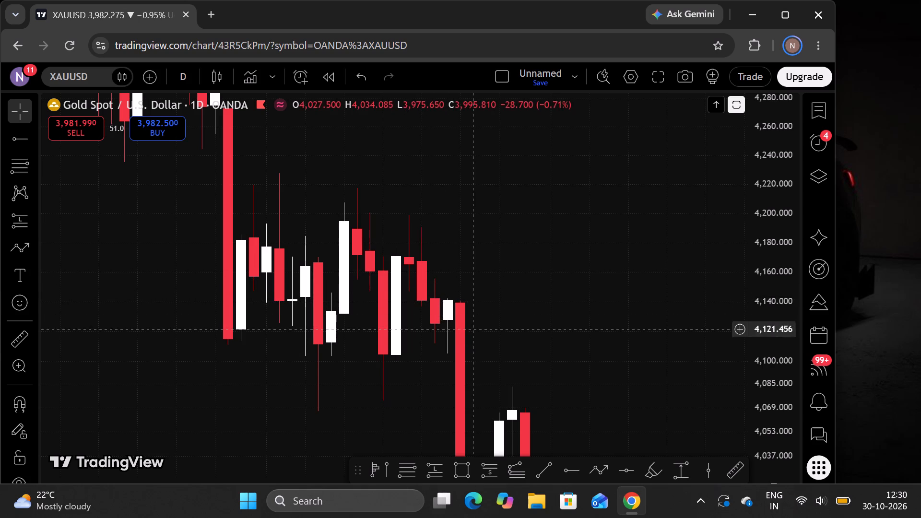
drag(536, 362, 472, 13)
drag(562, 200, 543, 336)
scroll(557, 254, up, 7)
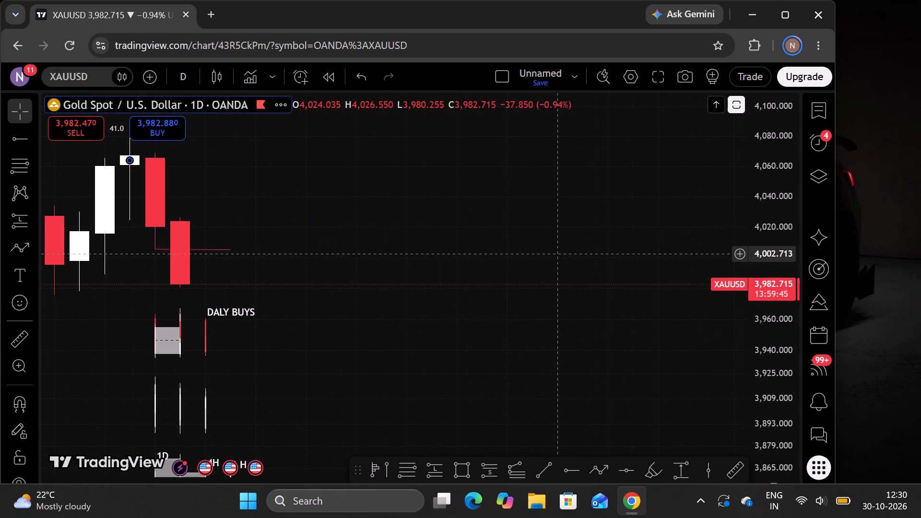
drag(332, 230, 412, 330)
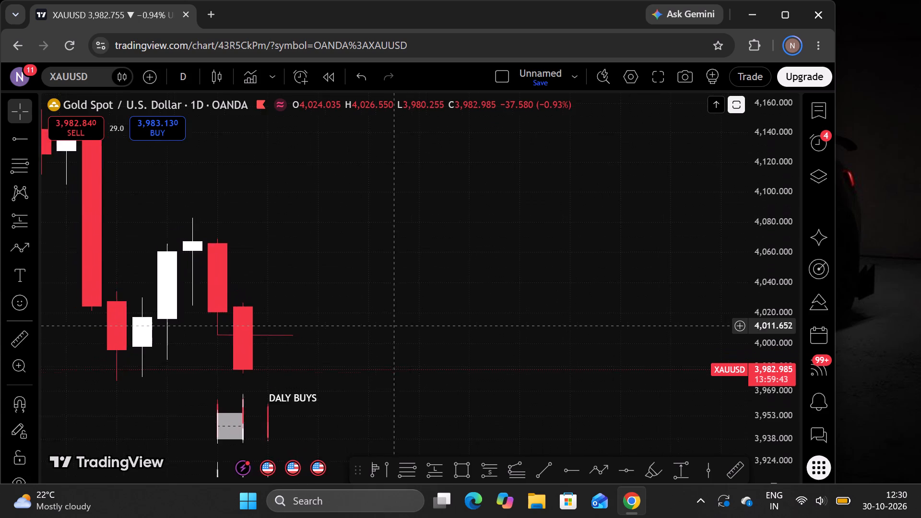
drag(412, 330, 454, 307)
drag(436, 276, 496, 290)
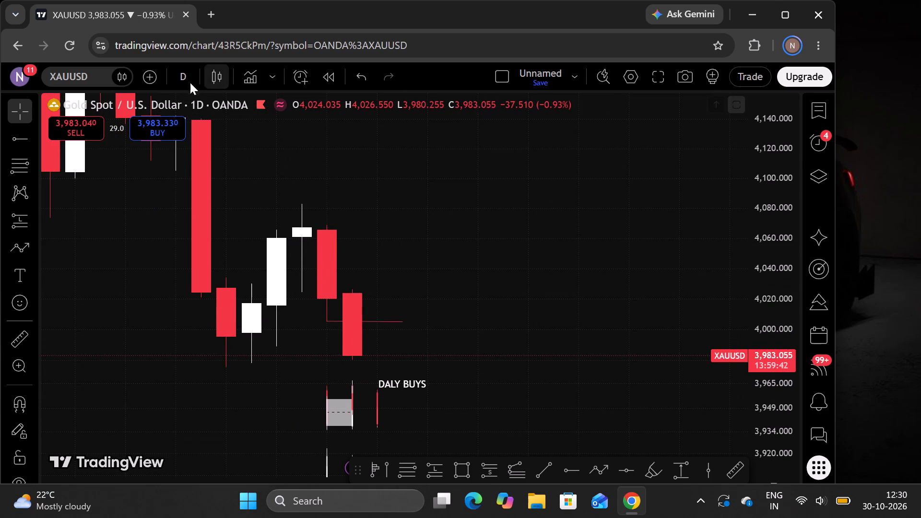
Switch the XAUUSD chart to the 4-hour interval.
click(180, 77)
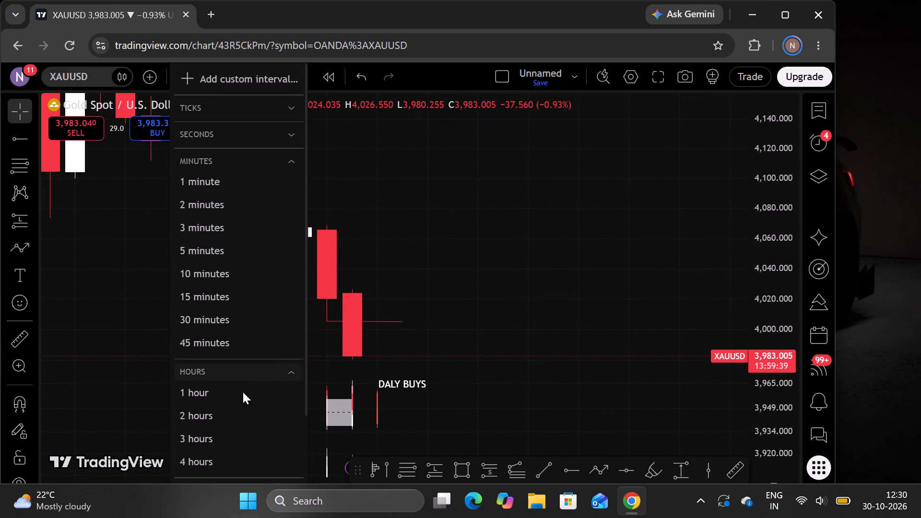
click(235, 457)
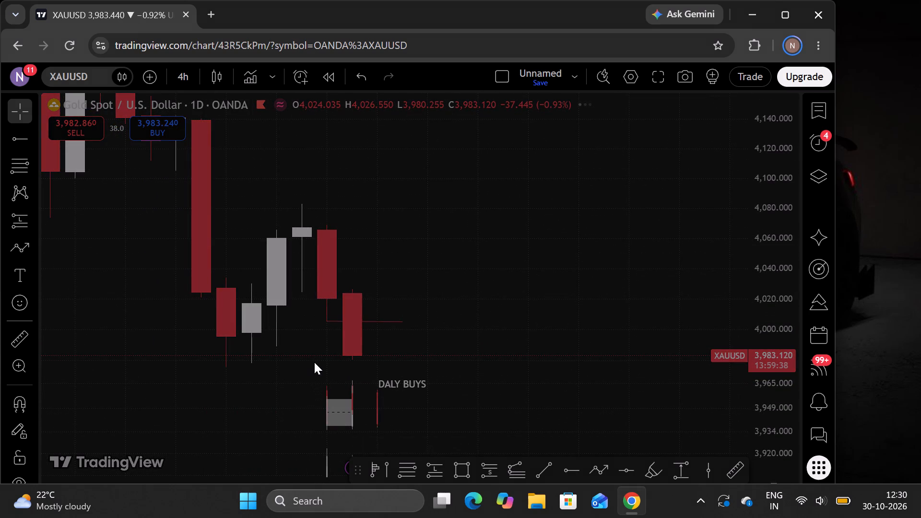
Draw a level trend line at about 3,988 from the previous 4-hour candle's lower wick tip across the latest candle.
drag(658, 284, 0, 341)
drag(436, 321, 0, 134)
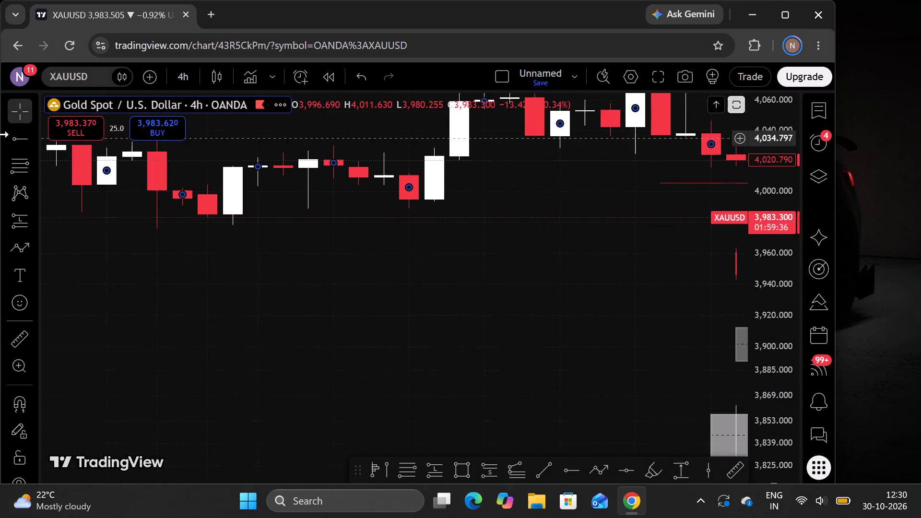
drag(582, 317, 0, 328)
drag(678, 273, 642, 427)
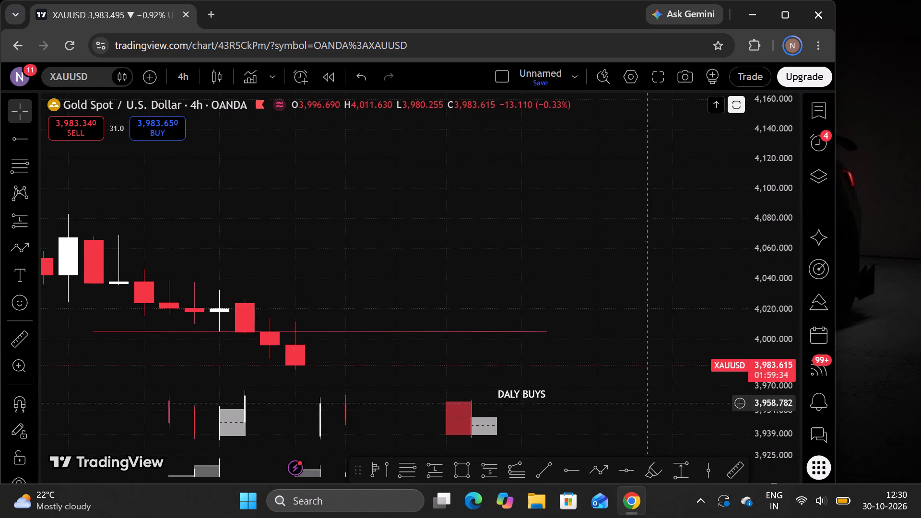
drag(770, 369, 755, 0)
drag(533, 391, 601, 181)
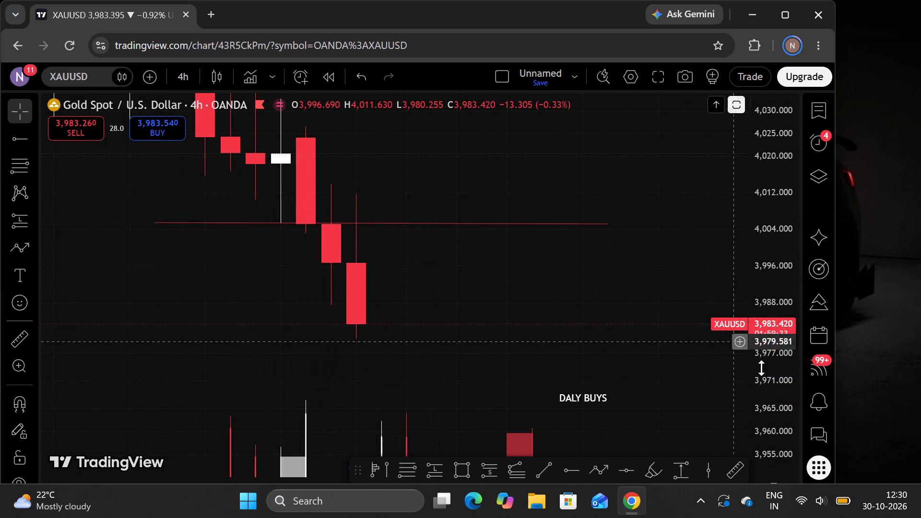
drag(765, 369, 769, 222)
drag(657, 277, 669, 411)
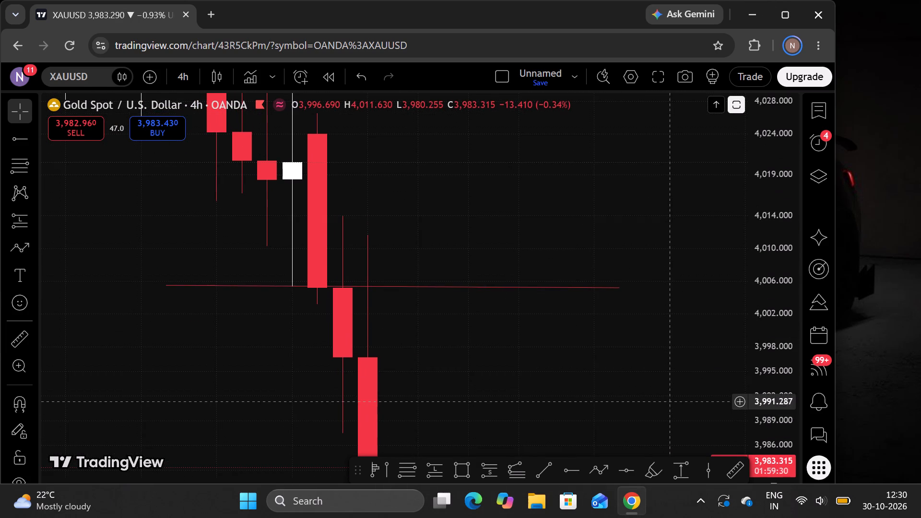
drag(641, 365, 648, 295)
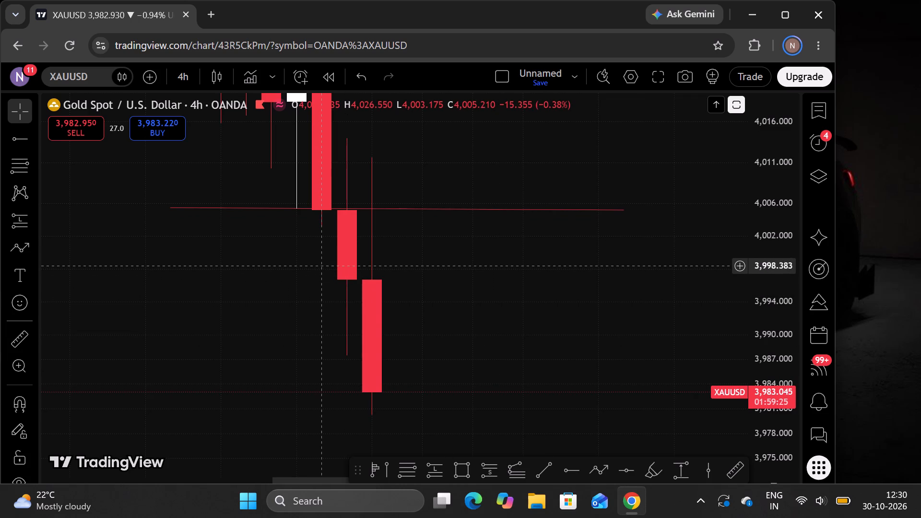
drag(563, 306, 544, 353)
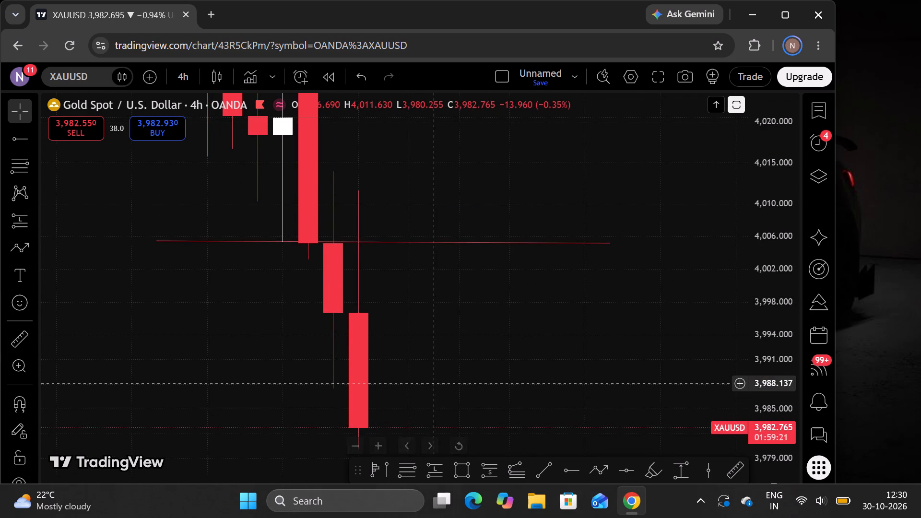
drag(446, 381, 437, 247)
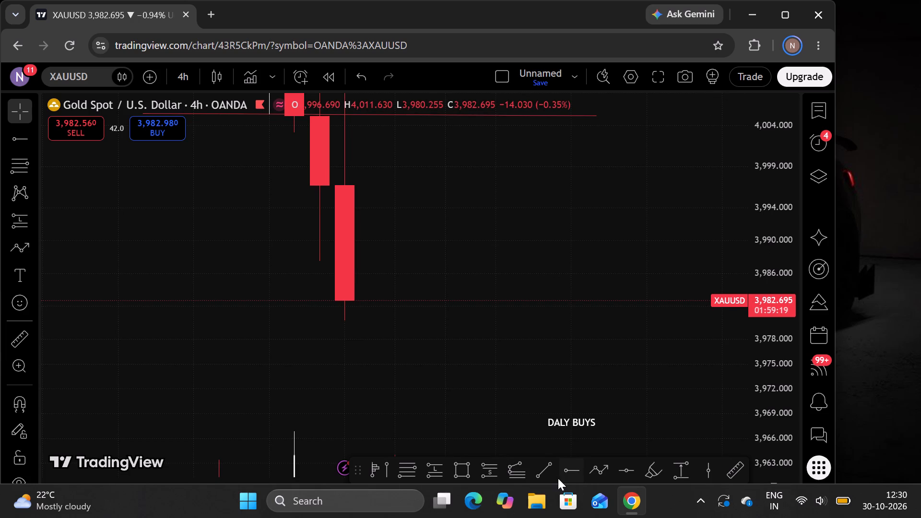
click(541, 473)
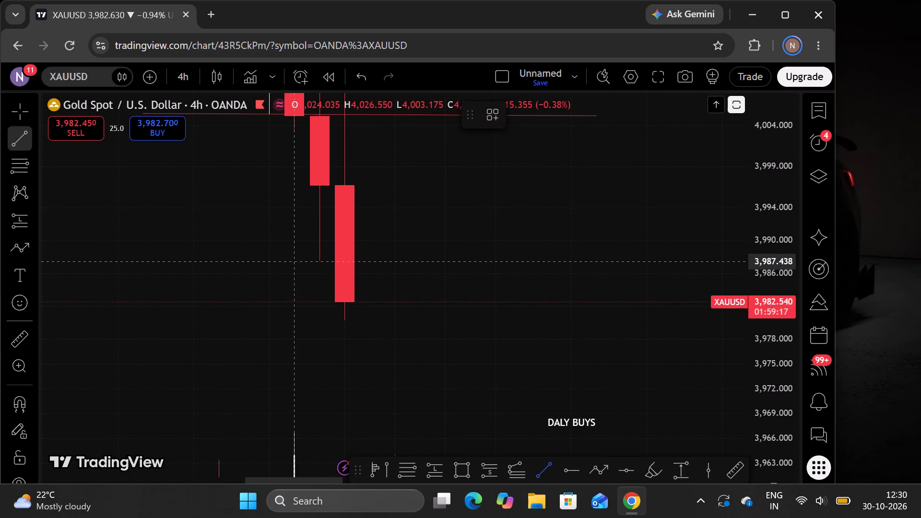
click(313, 260)
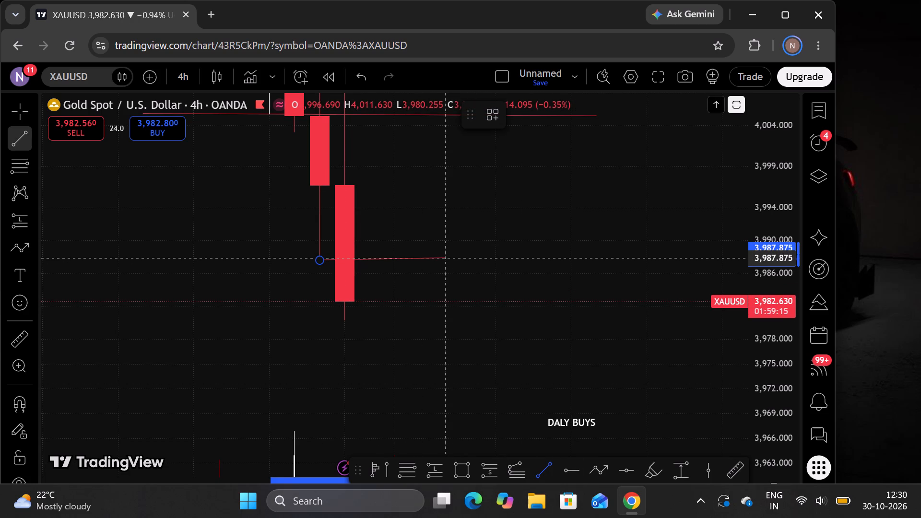
click(433, 260)
click(461, 288)
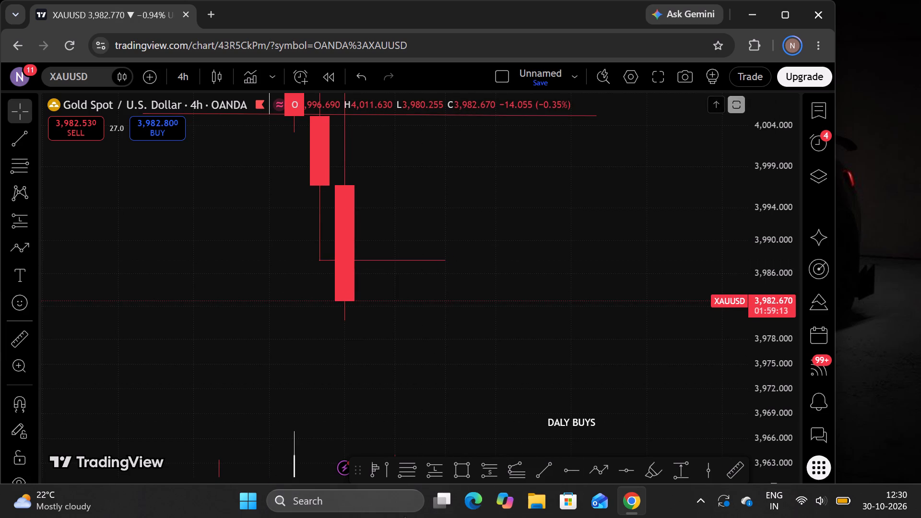
Switch the chart to the 1-hour interval and jump to the most recent candles.
click(180, 74)
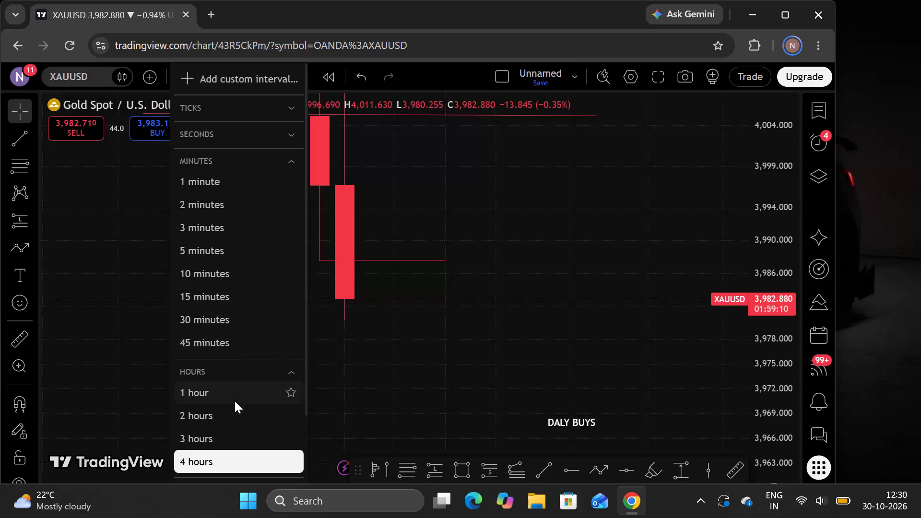
click(235, 393)
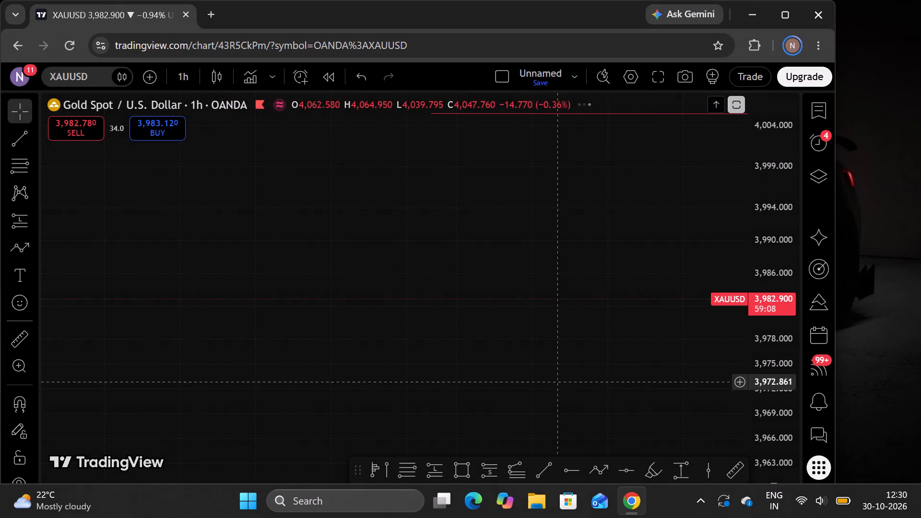
click(725, 446)
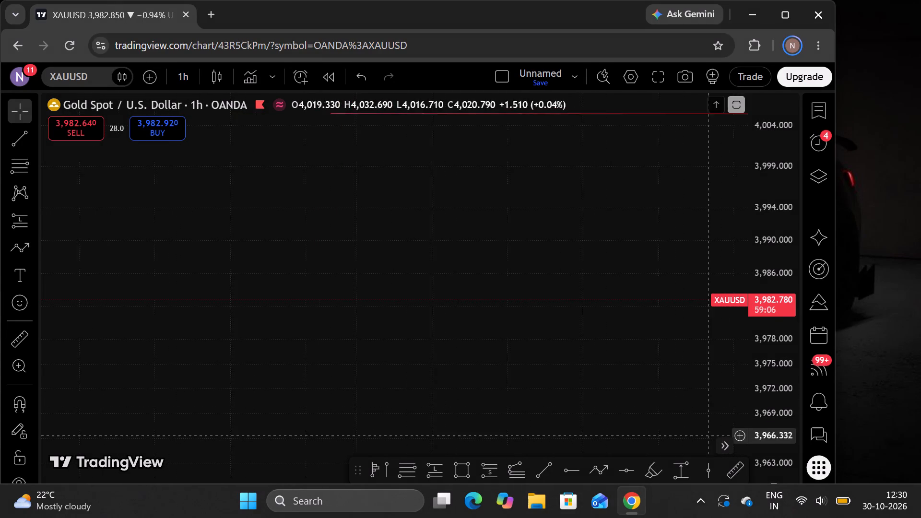
Examine the latest 1-hour candles and their lower wicks below the trend line carried over from the 4-hour chart.
drag(574, 378, 516, 391)
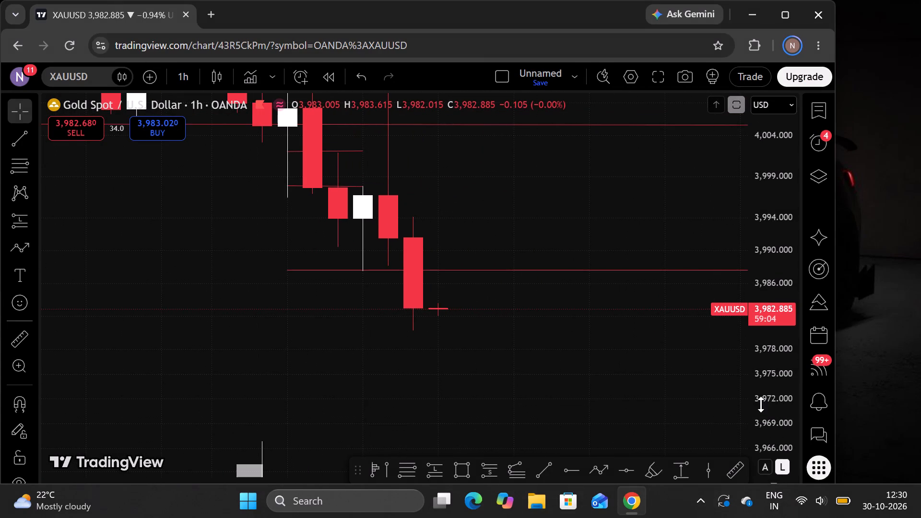
drag(762, 404, 749, 239)
drag(632, 386, 635, 264)
drag(772, 371, 764, 266)
drag(611, 251, 609, 289)
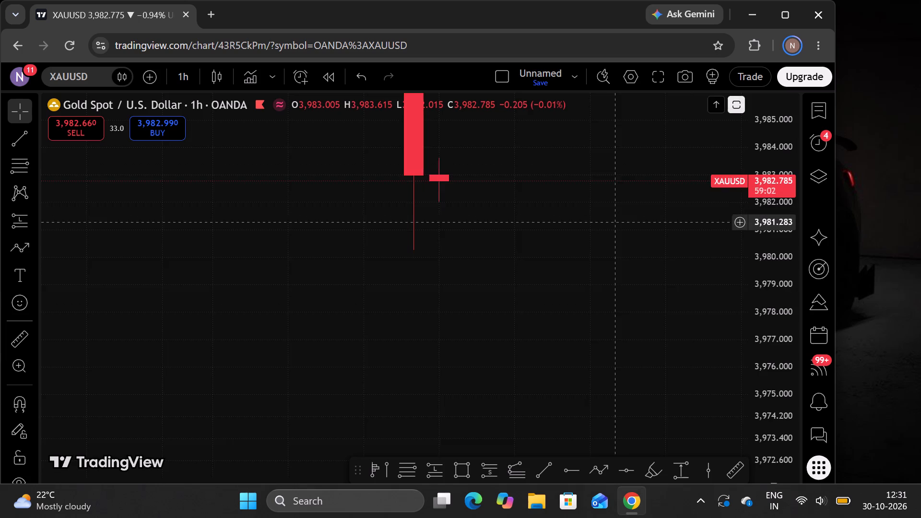
drag(609, 289, 566, 466)
scroll(577, 408, down, 1)
drag(620, 398, 540, 400)
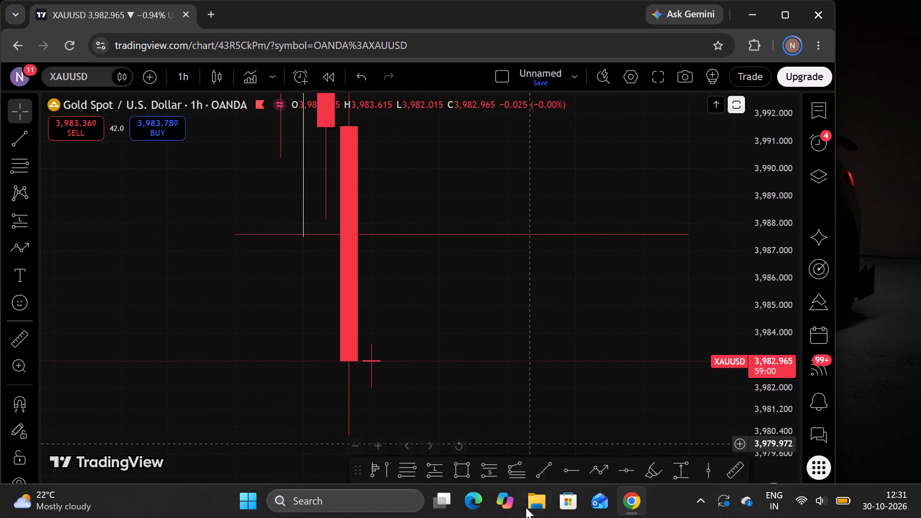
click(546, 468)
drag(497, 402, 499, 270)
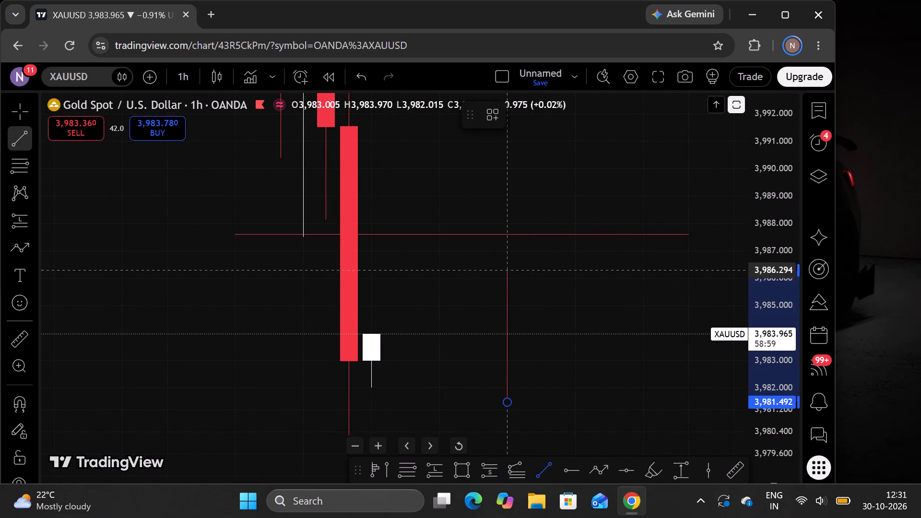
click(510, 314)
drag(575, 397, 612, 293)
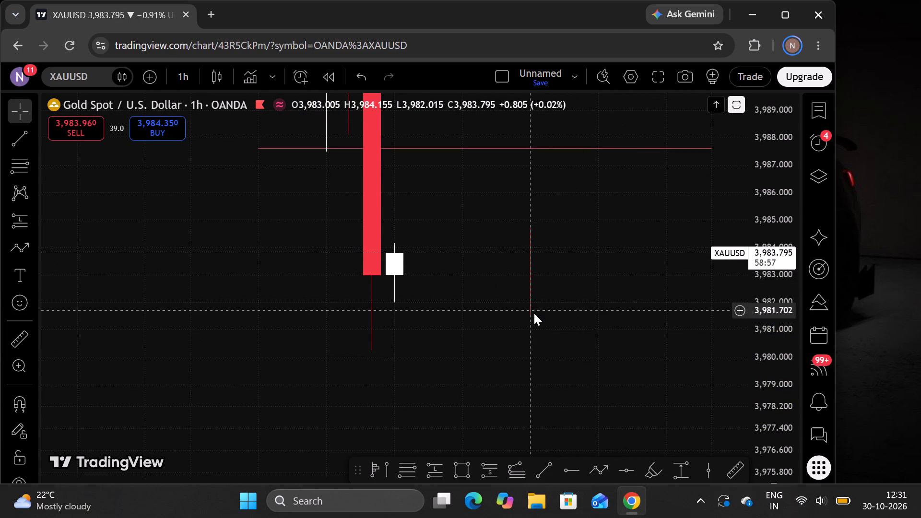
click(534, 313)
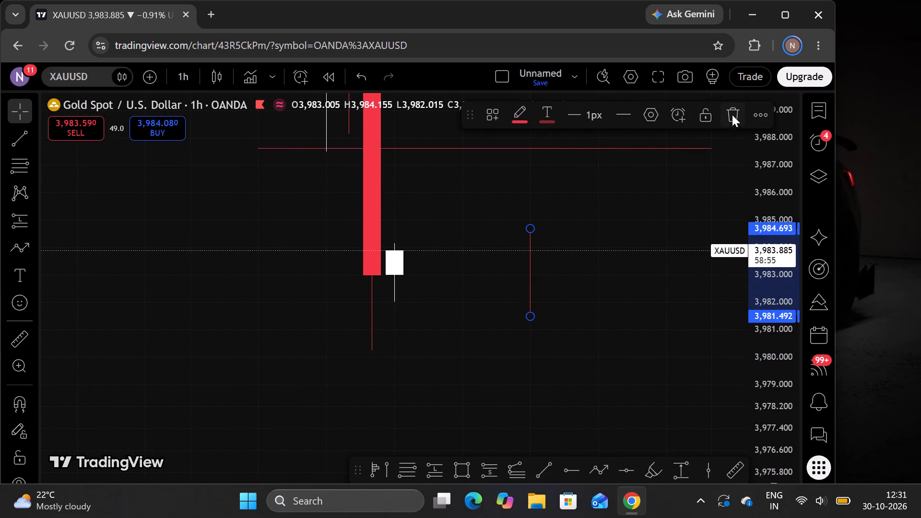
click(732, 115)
Draw a short, nearly level trend line at about 3,980.3 from the previous 1-hour candle's lower wick tip past the latest candle.
click(537, 471)
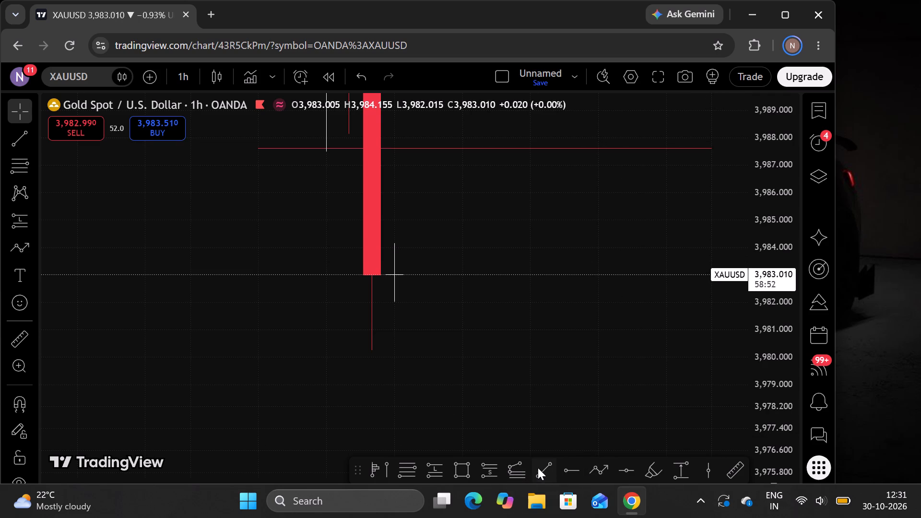
click(372, 349)
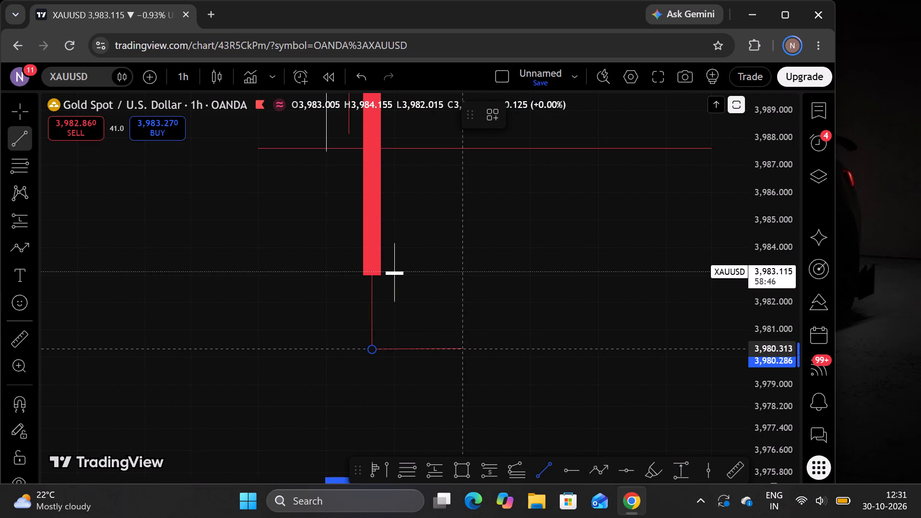
click(467, 349)
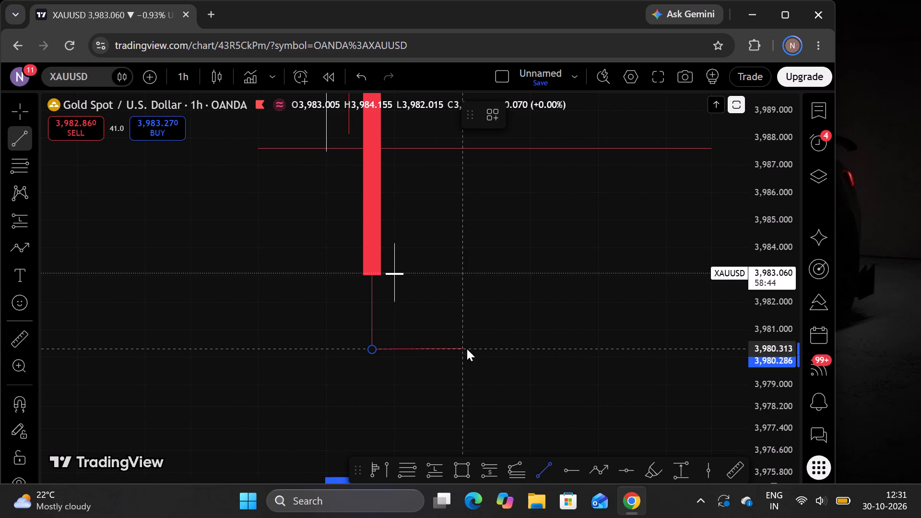
click(514, 346)
drag(462, 350, 470, 350)
click(499, 351)
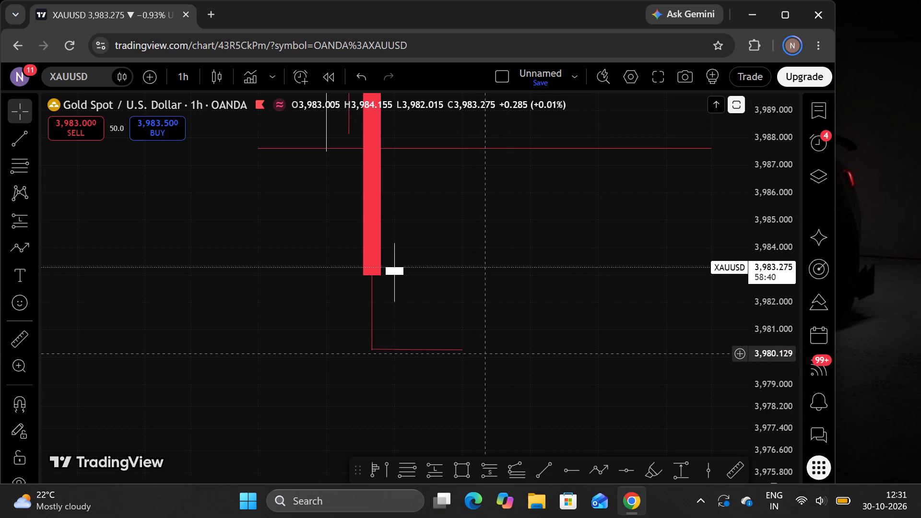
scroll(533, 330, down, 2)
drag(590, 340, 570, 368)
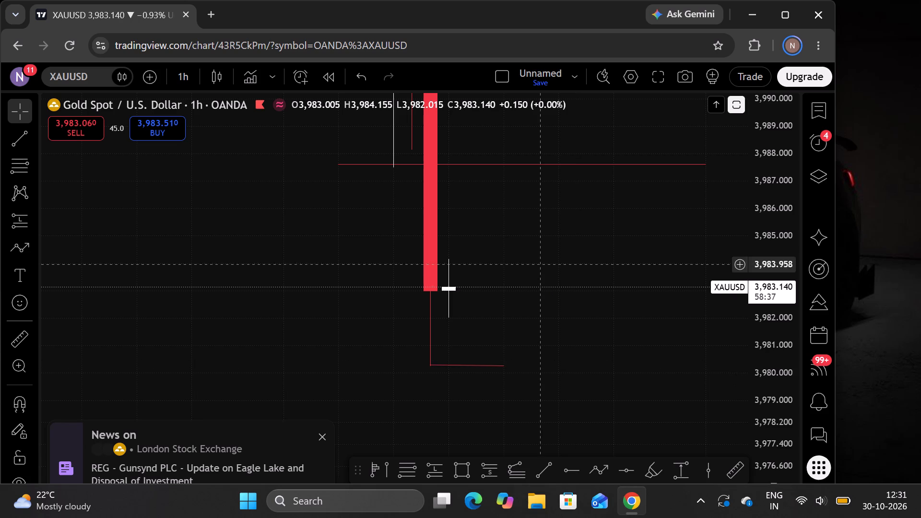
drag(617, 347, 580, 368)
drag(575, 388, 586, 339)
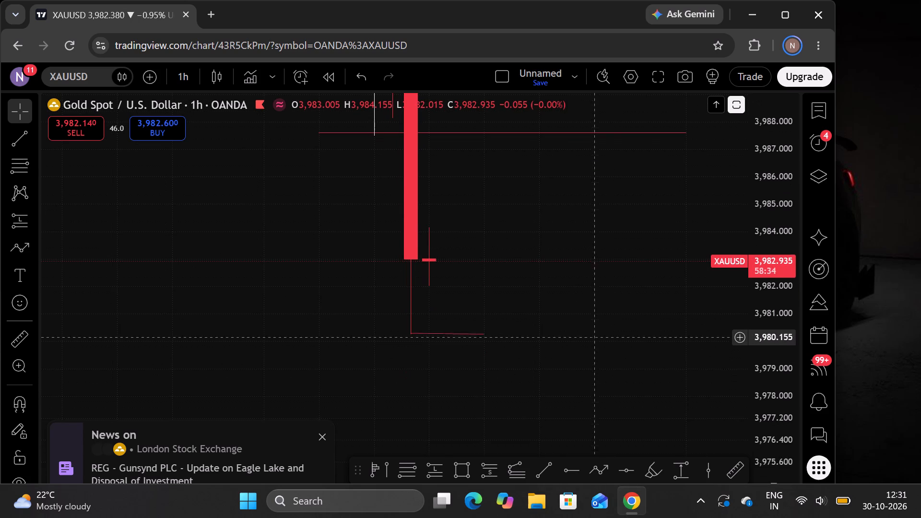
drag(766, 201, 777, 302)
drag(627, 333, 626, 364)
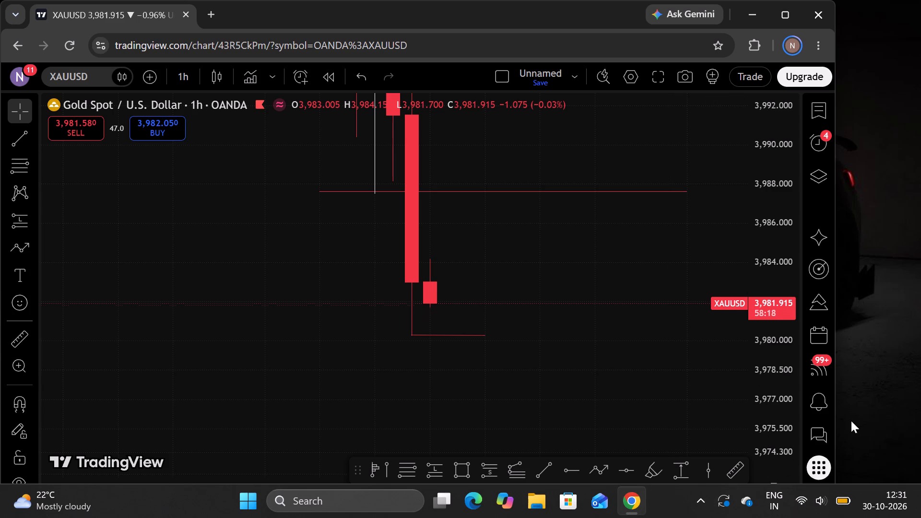
Close the browser window containing the XAUUSD chart.
click(777, 13)
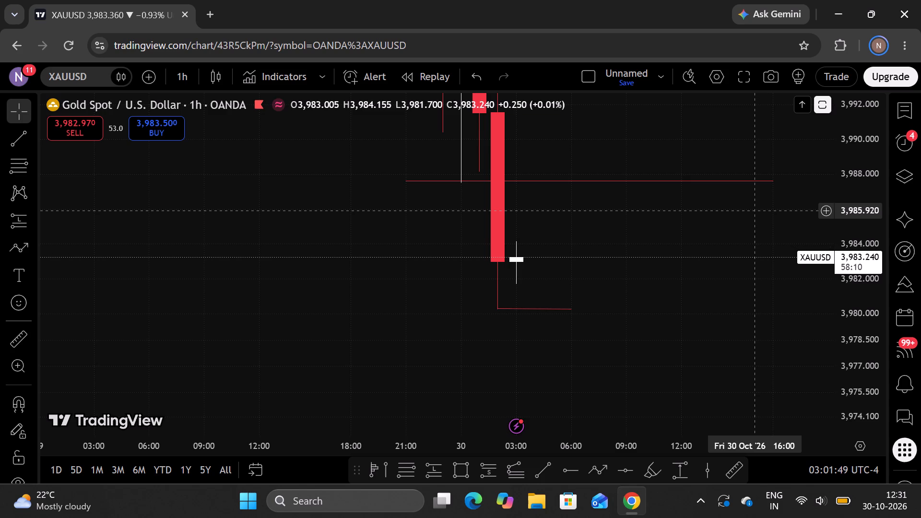
click(914, 0)
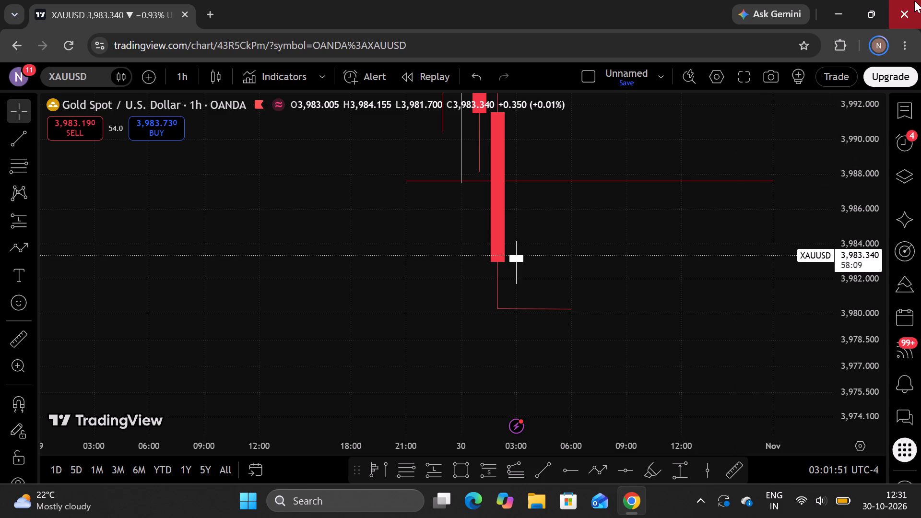
click(528, 130)
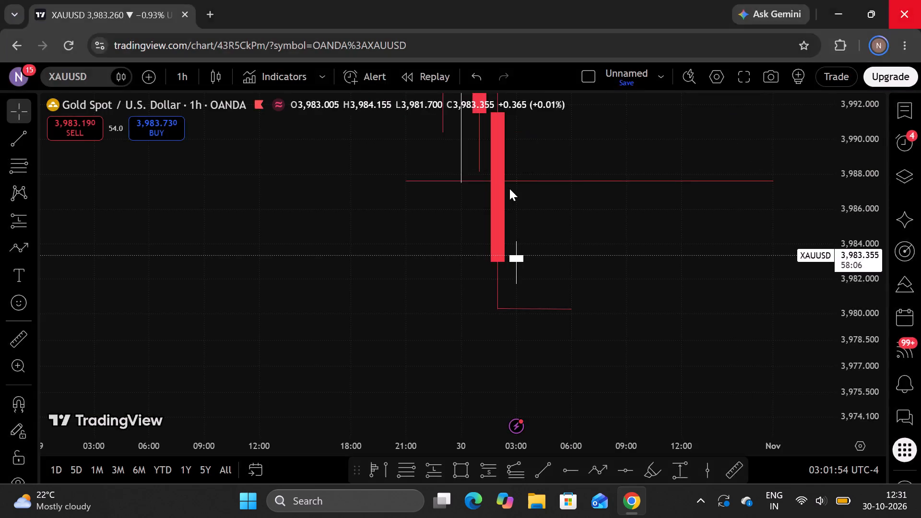
Refresh the Windows desktop.
right_click(438, 142)
click(469, 207)
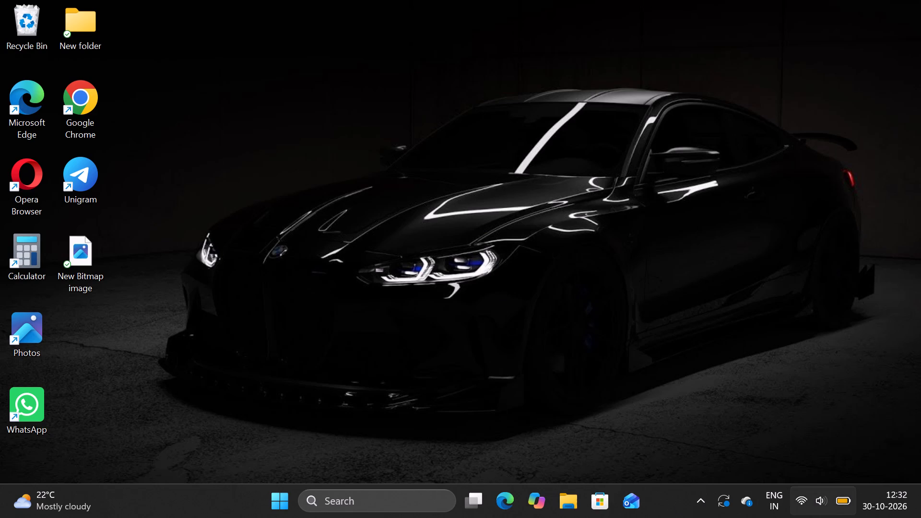
Turn off the computer's Wi-Fi and return to the desktop.
click(832, 507)
click(805, 499)
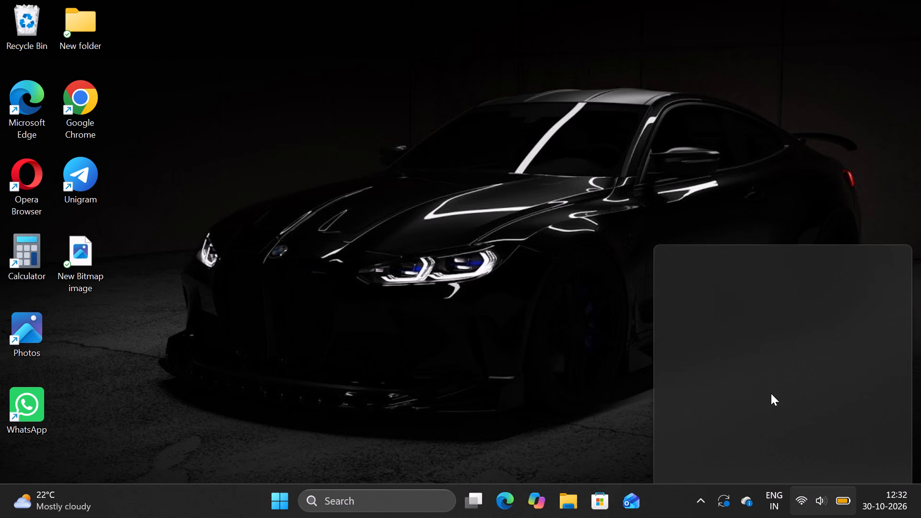
click(689, 234)
click(628, 275)
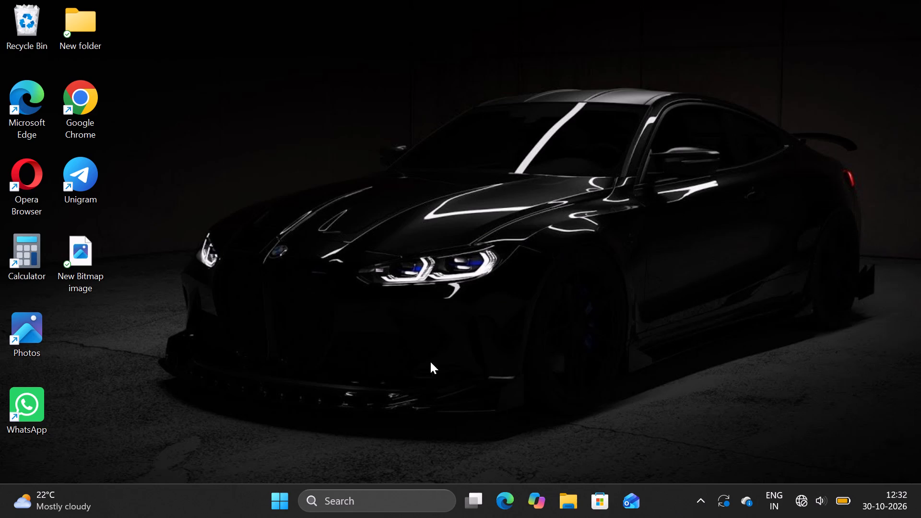
Shut down the computer.
click(278, 500)
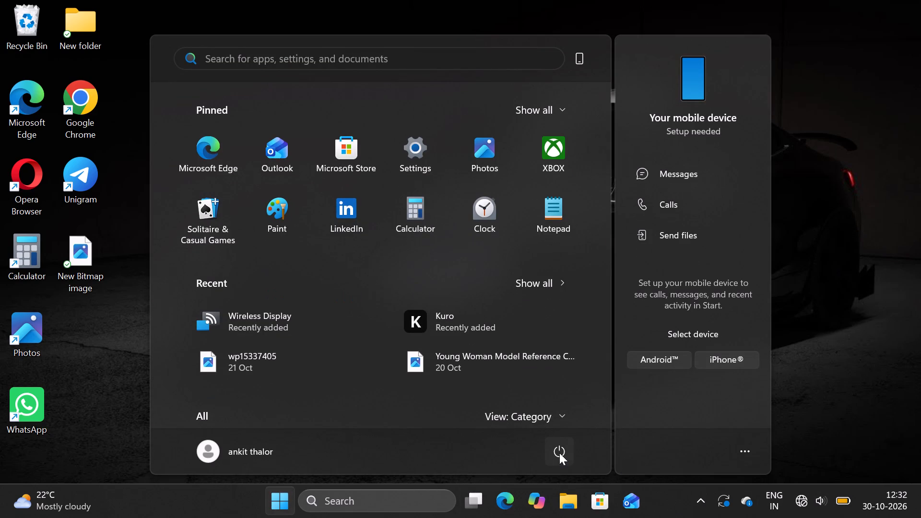
click(559, 453)
click(573, 400)
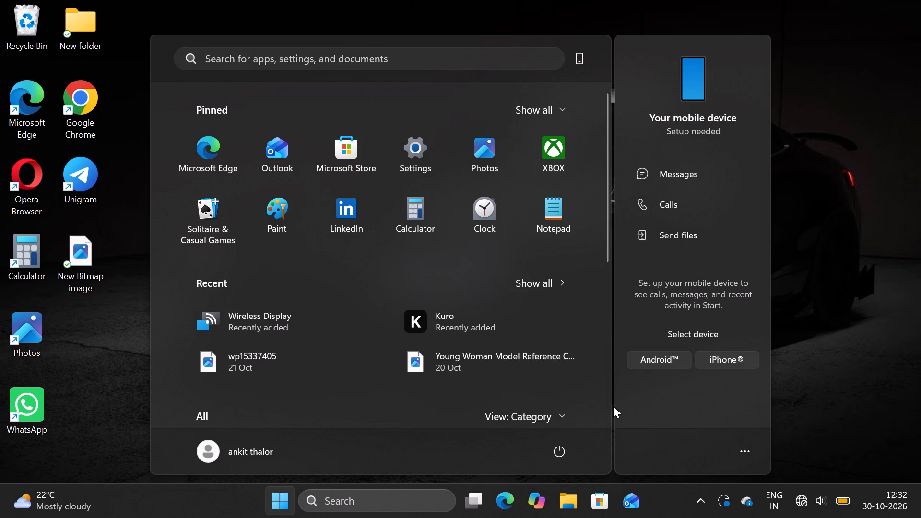